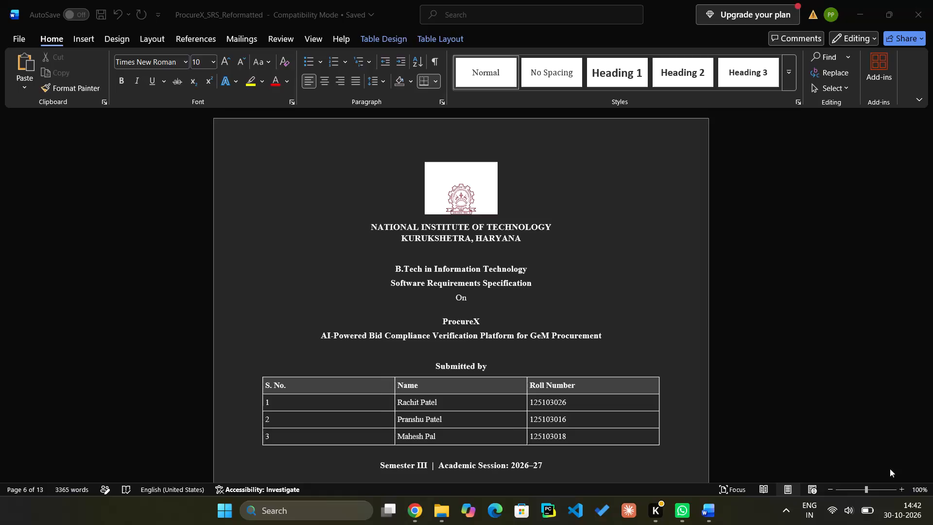
# Open Windows Settings, search for the theme settings and apply the Windows (light) theme.
pyautogui.click(855, 523)
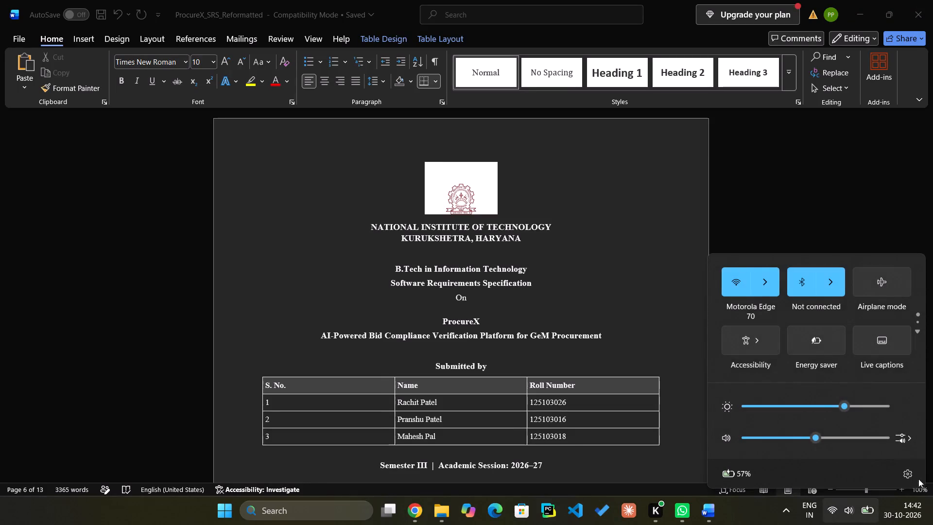
pyautogui.click(908, 476)
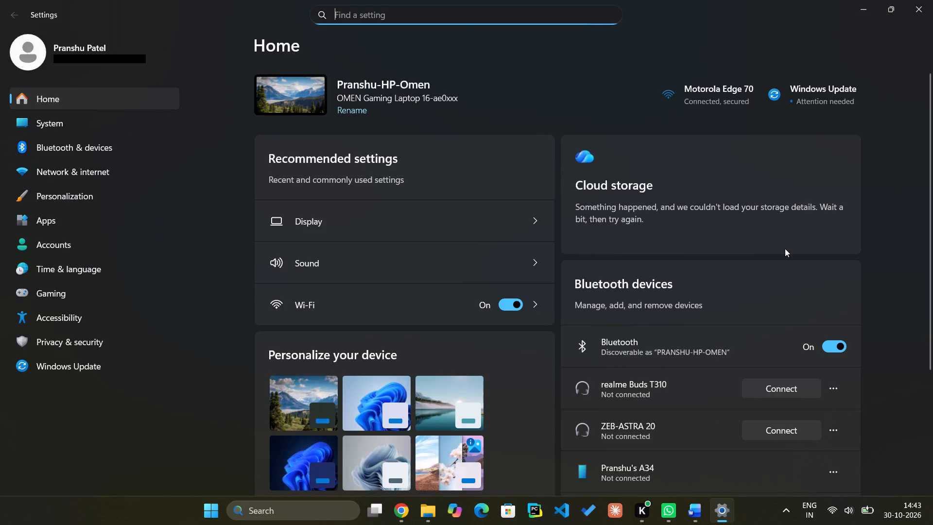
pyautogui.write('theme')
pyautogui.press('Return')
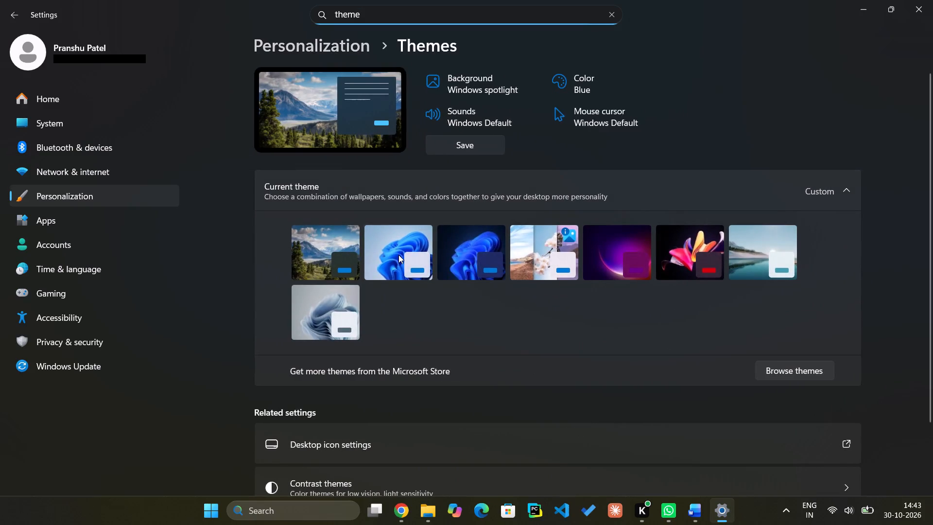
pyautogui.click(398, 255)
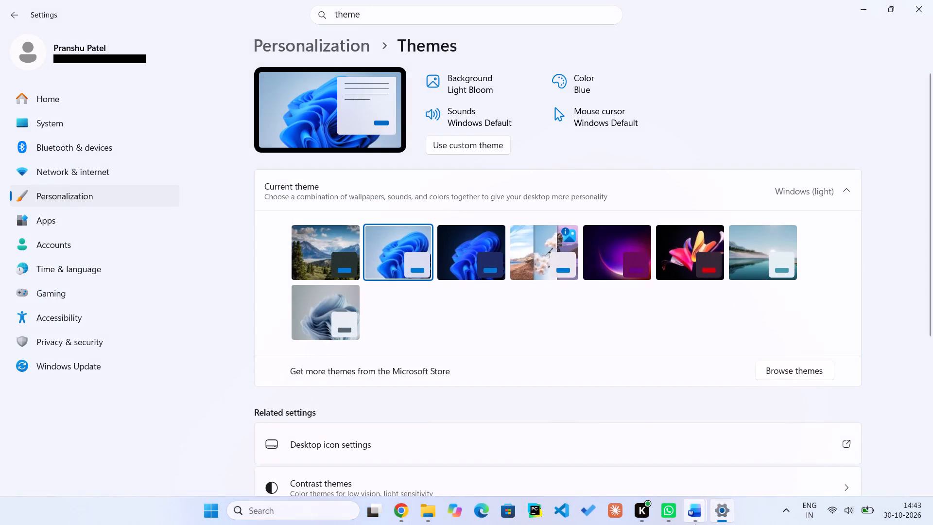
# Switch to Word and examine how the two open SRS documents look under the light theme.
pyautogui.click(650, 451)
pyautogui.scroll(-1, 381, 290)
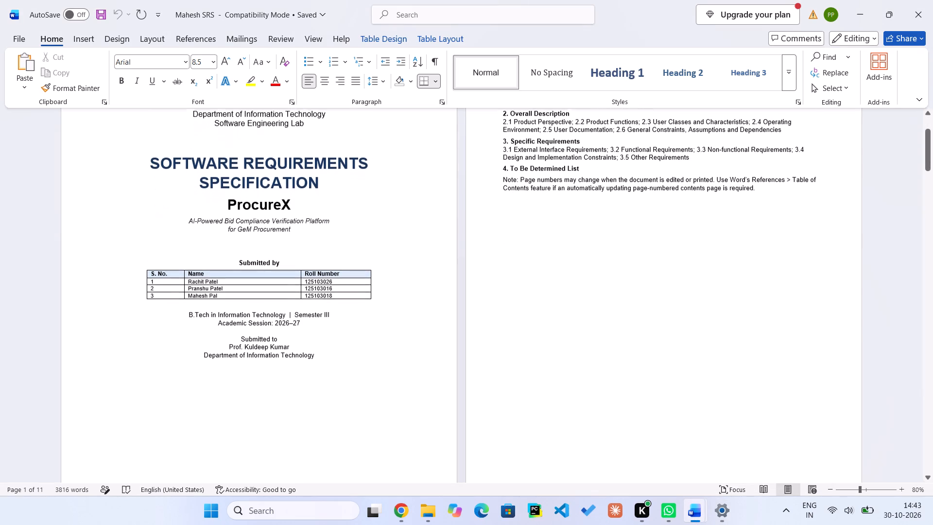
pyautogui.scroll(-1, 381, 290)
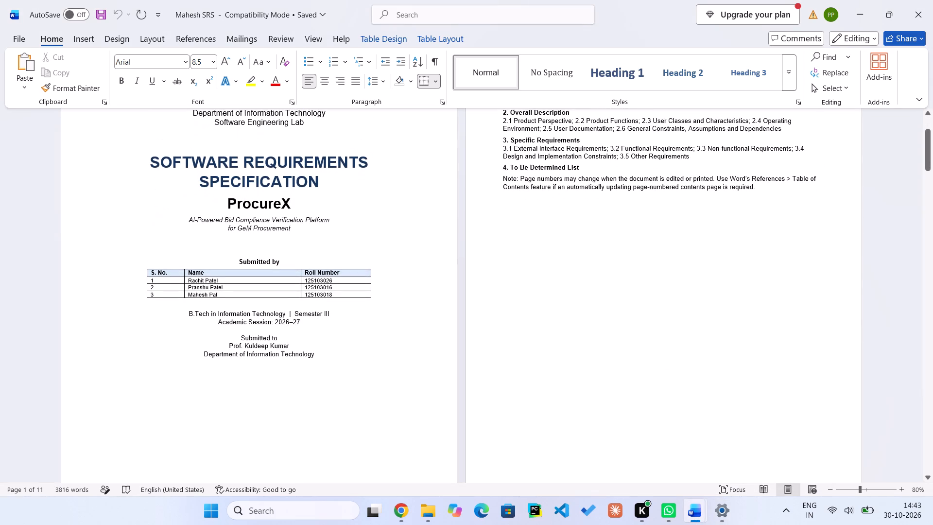
pyautogui.hotkey('alt', 'Tab')
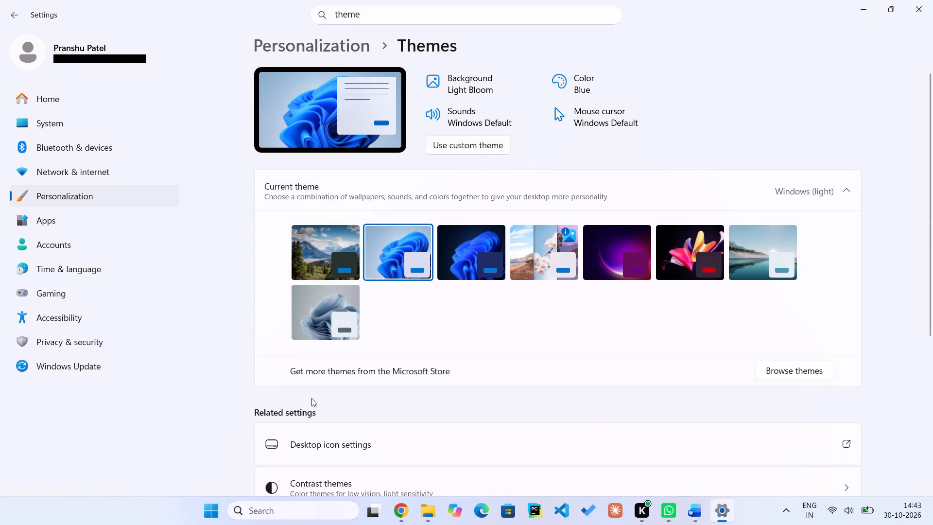
pyautogui.hotkey('alt', 'Tab')
pyautogui.hotkey('alt', 'Tab')
pyautogui.hotkey('alt', 'Tab')
pyautogui.hotkey('alt', 'Tab')
# Set the laptop's screen brightness to 60 and return to the ProcureX_SRS_Reformatted document.
pyautogui.click(881, 524)
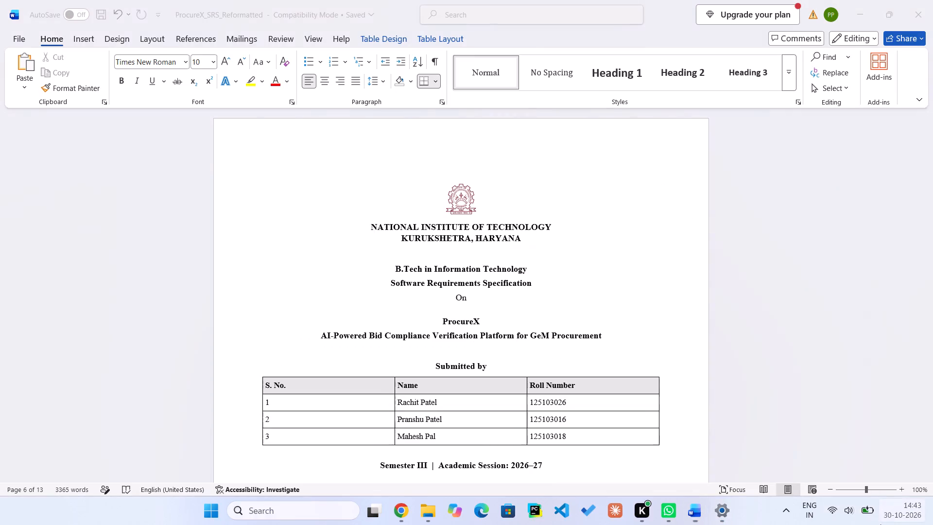
pyautogui.click(838, 514)
pyautogui.click(827, 406)
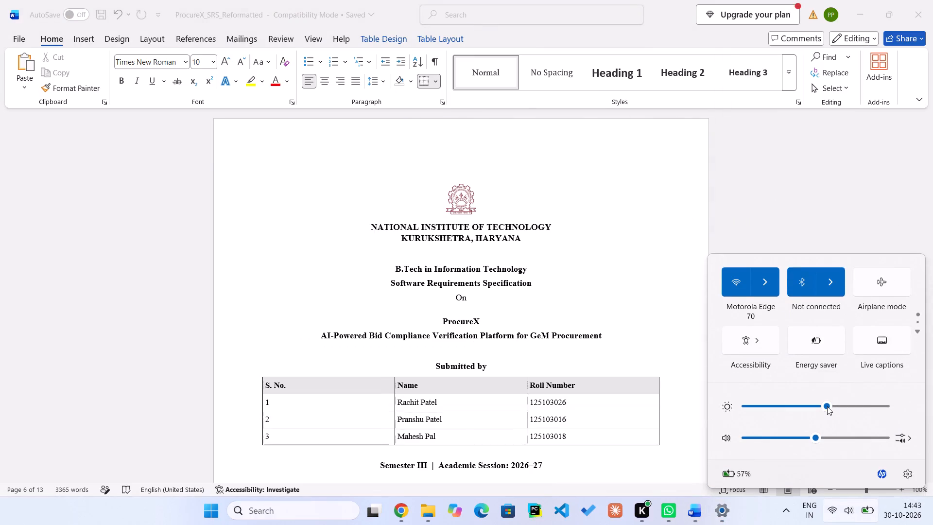
pyautogui.press('Right')
pyautogui.press('Right')
pyautogui.press('Right')
pyautogui.press('Left')
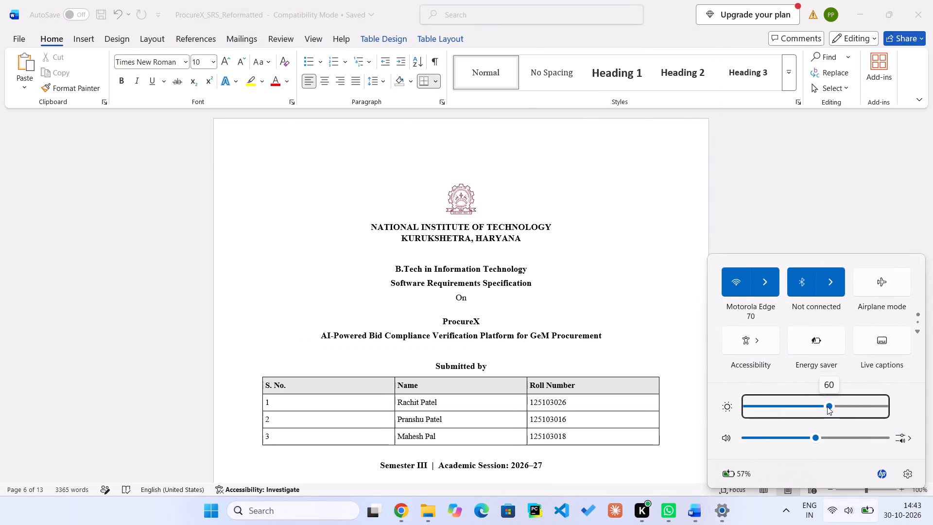
pyautogui.click(442, 346)
# Return to the Settings window and close it.
pyautogui.hotkey('alt', 'Tab')
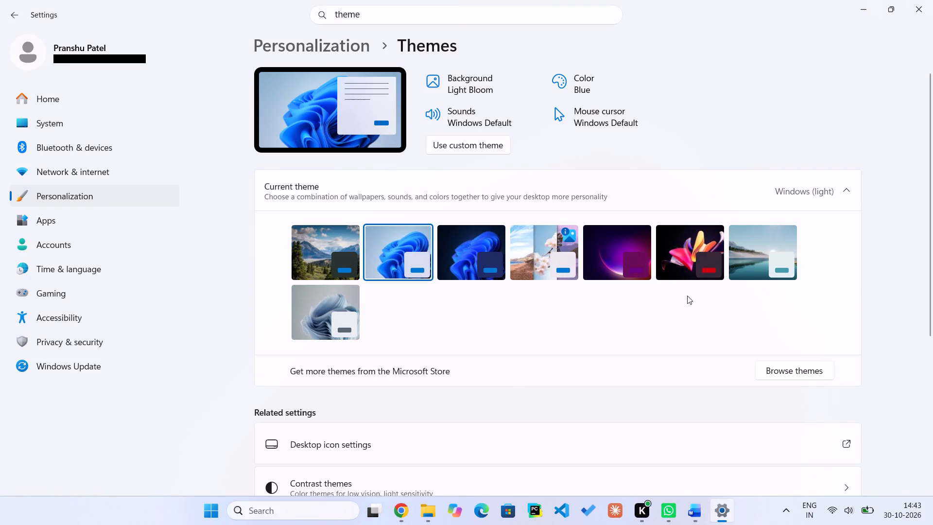
pyautogui.click(932, 0)
# Compare the cover pages of Mahesh SRS and ProcureX_SRS_Reformatted, examining the layout and text formatting of the reformatted one.
pyautogui.hotkey('alt', 'Tab')
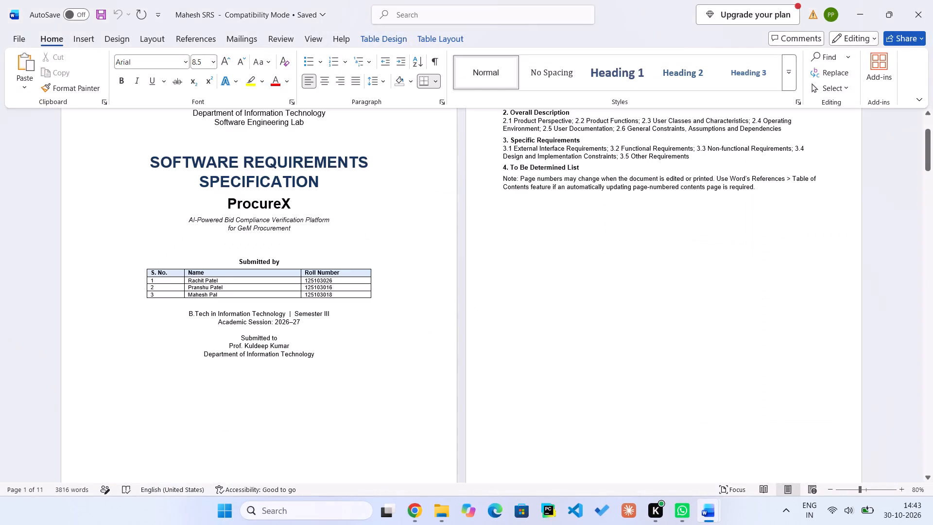
pyautogui.scroll(7, 408, 360)
pyautogui.click(408, 360)
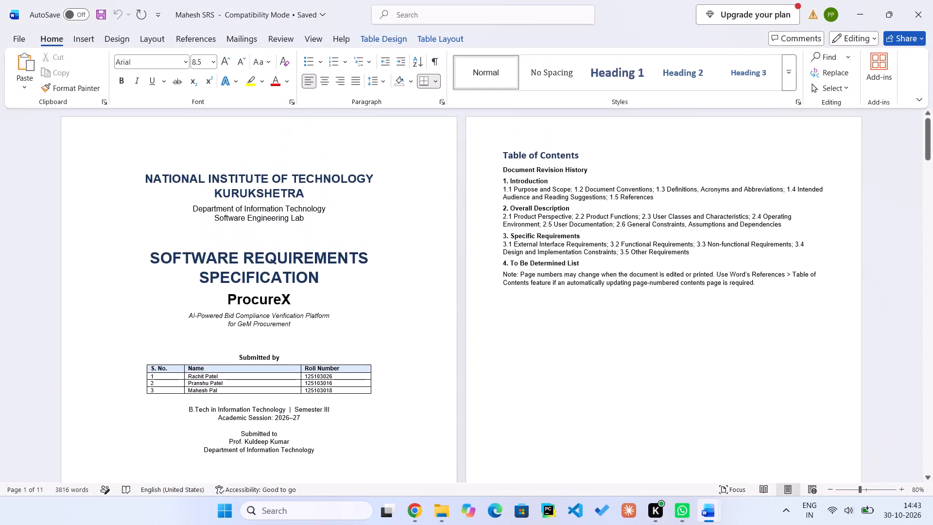
pyautogui.hotkey('alt', 'Tab')
pyautogui.scroll(-2, 528, 354)
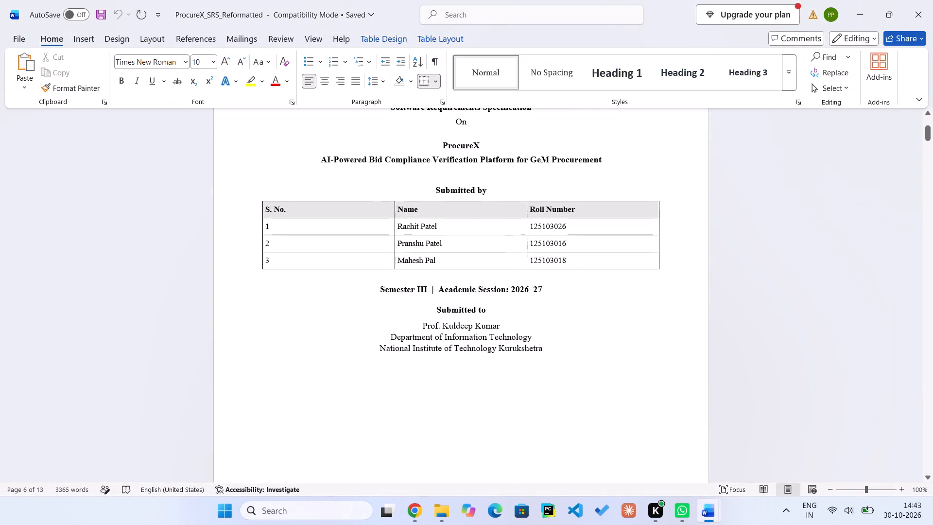
pyautogui.keyDown('ctrl'); pyautogui.scroll(-2, 528, 356); pyautogui.keyUp('ctrl')
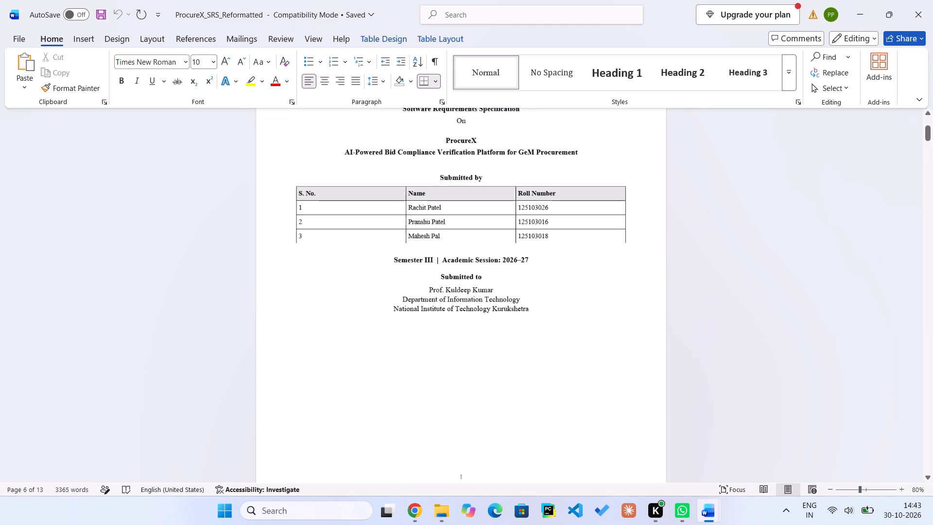
pyautogui.scroll(4, 528, 356)
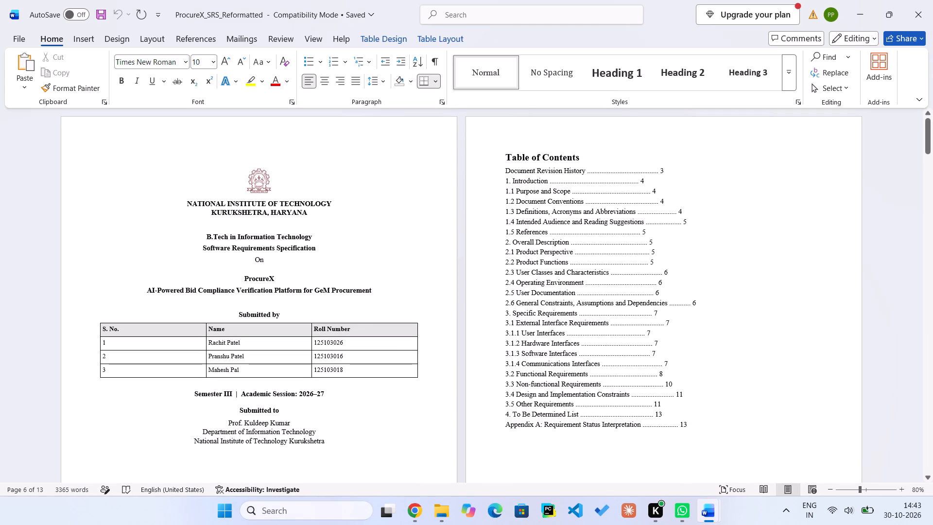
pyautogui.hotkey('alt', 'Tab')
pyautogui.hotkey('alt', 'Tab')
pyautogui.click(281, 251)
pyautogui.click(253, 181)
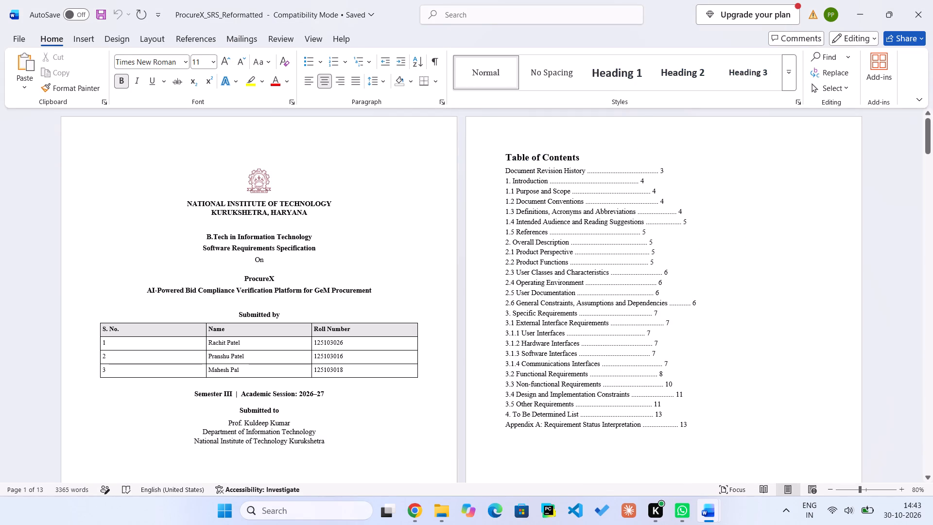
pyautogui.click(252, 245)
pyautogui.hotkey('alt', 'Tab')
pyautogui.hotkey('alt', 'Tab')
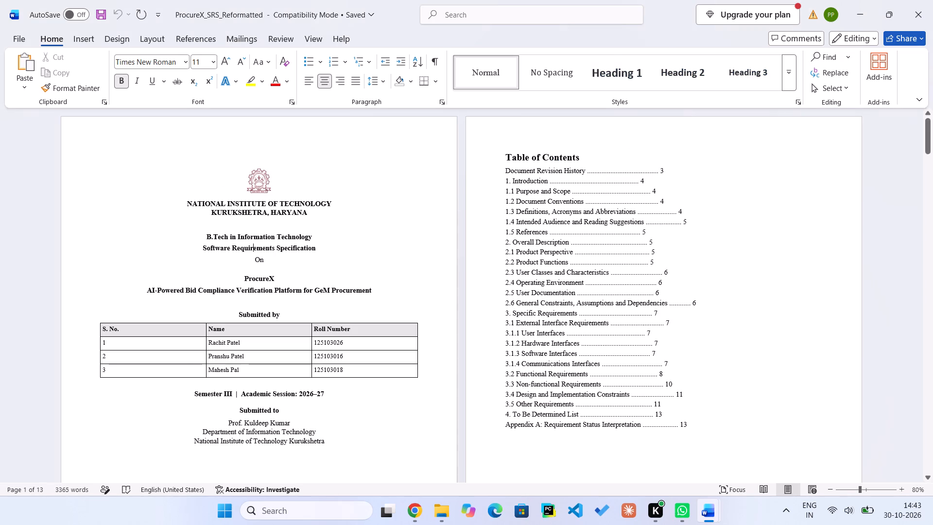
pyautogui.scroll(-1, 302, 260)
pyautogui.click(247, 210)
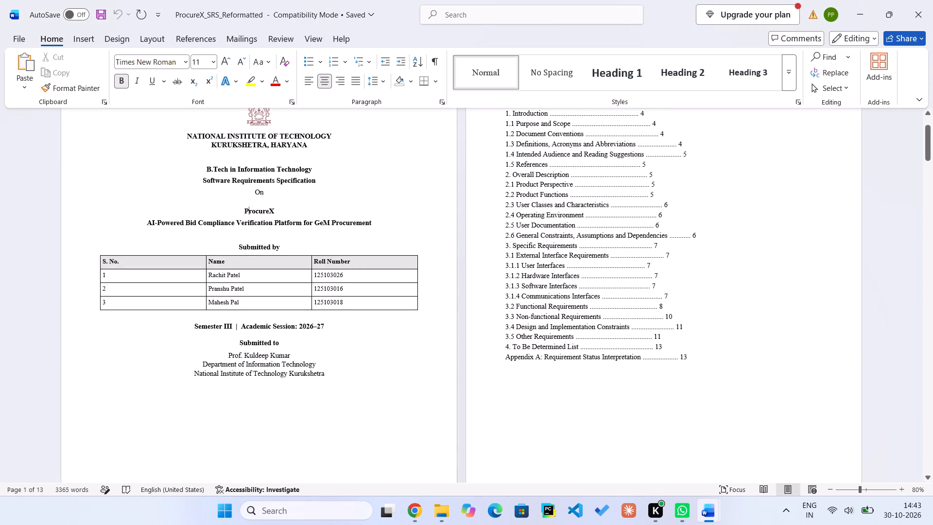
pyautogui.click(299, 227)
# Enlarge the cover page heading "NATIONAL INSTITUTE OF TECHNOLOGY KURUKSHETRA, HARYANA" to font size 16.
pyautogui.moveTo(191, 136); pyautogui.dragTo(308, 147)
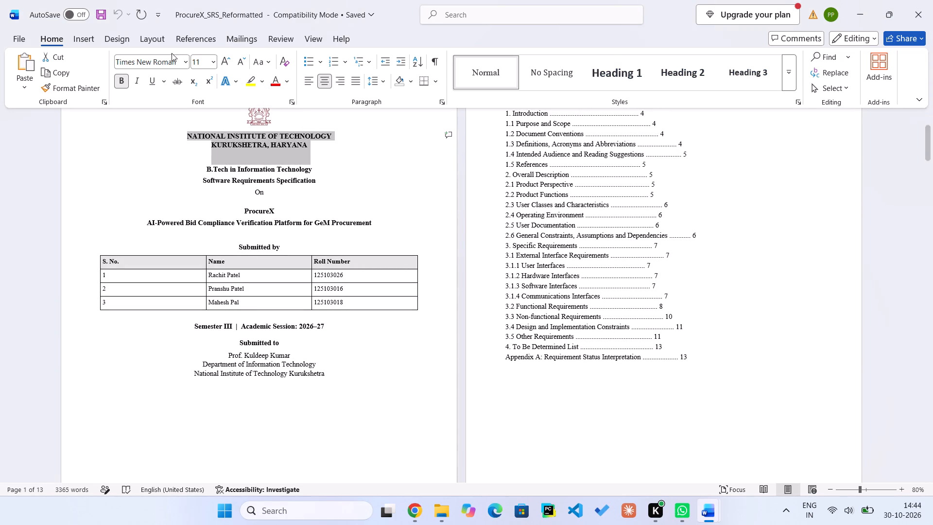
pyautogui.doubleClick(221, 63)
pyautogui.click(221, 63)
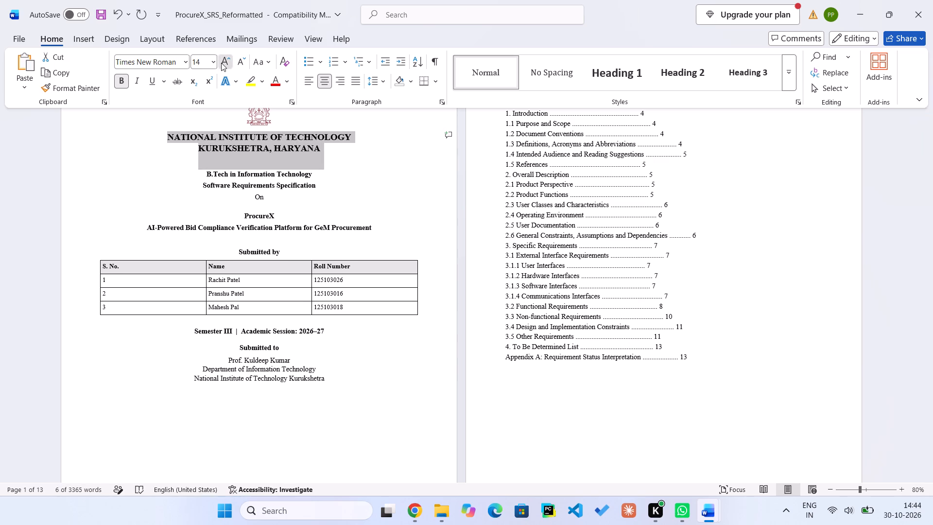
# Enlarge the cover lines "B.Tech in Information Technology" and "Software Requirements Specification" to font size 16.
pyautogui.moveTo(319, 192); pyautogui.dragTo(211, 175)
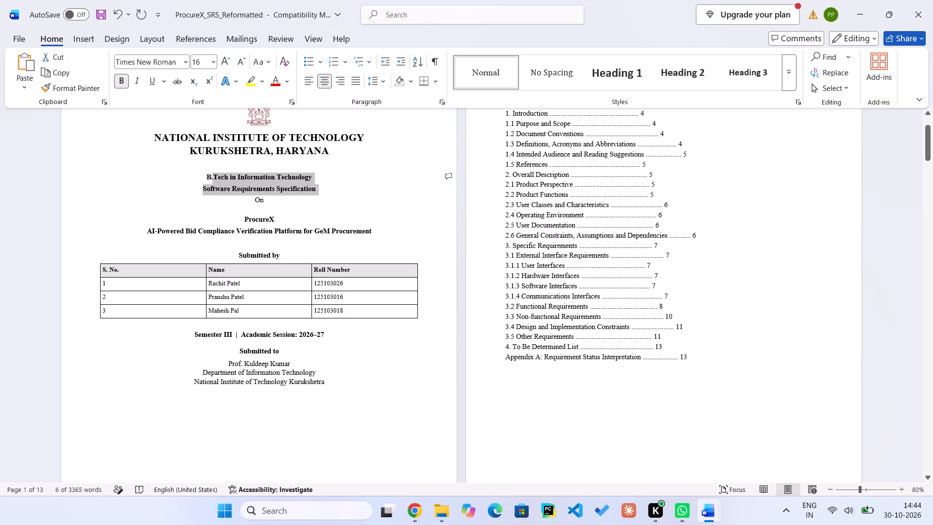
pyautogui.moveTo(211, 175); pyautogui.dragTo(204, 175)
pyautogui.doubleClick(224, 62)
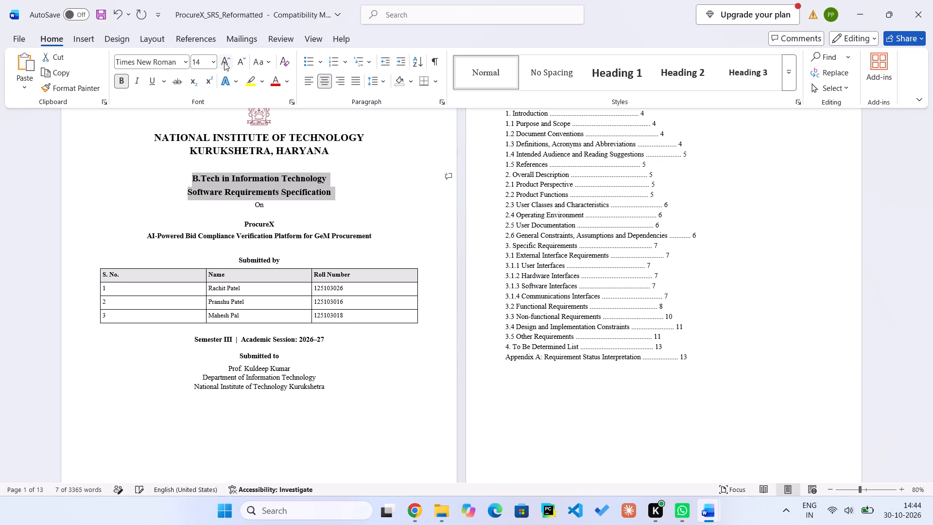
pyautogui.click(222, 65)
# Select the "On" line beneath "Software Requirements Specification" on the cover page.
pyautogui.moveTo(264, 211); pyautogui.dragTo(250, 208)
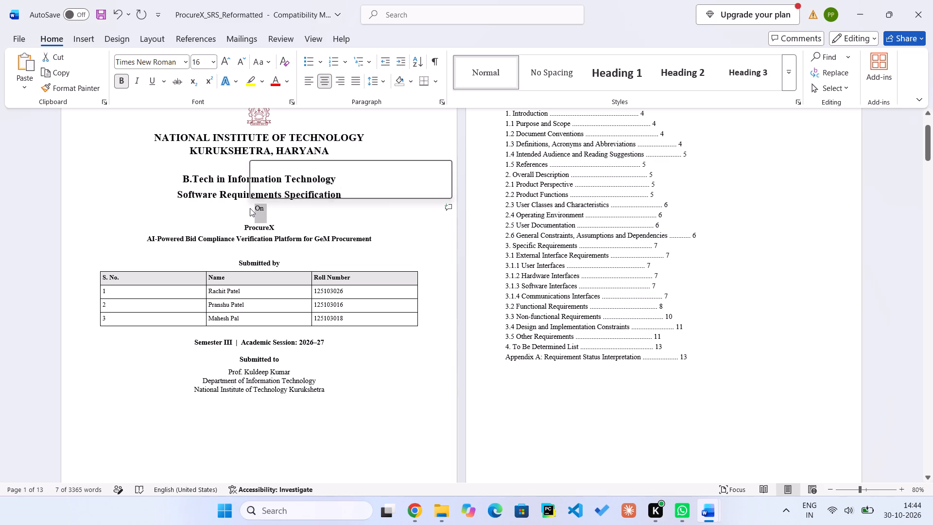
# Enlarge the selected "On" line on the cover page to font size 12.
pyautogui.click(225, 57)
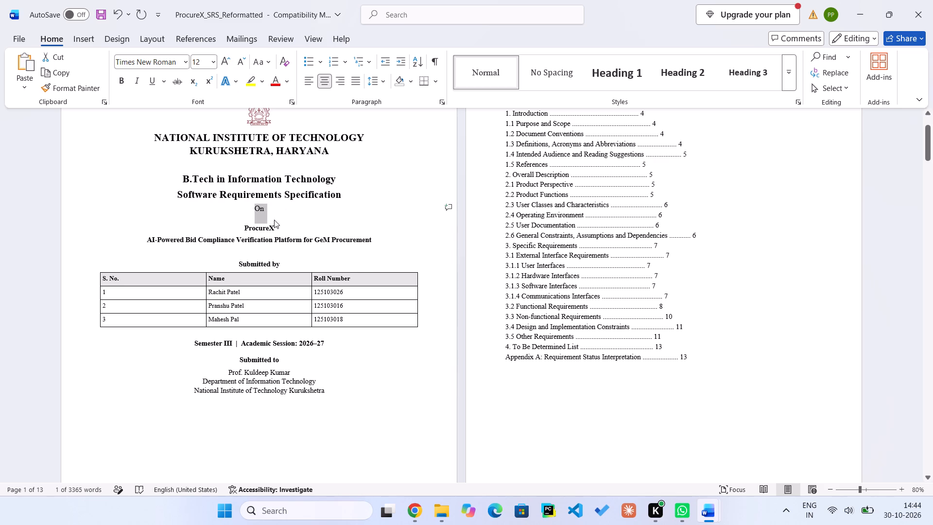
# Enlarge the cover title lines "ProcureX" and "AI-Powered Bid Compliance Verification Platform for GeM Procurement" to font size 14.
pyautogui.moveTo(243, 227); pyautogui.dragTo(274, 226)
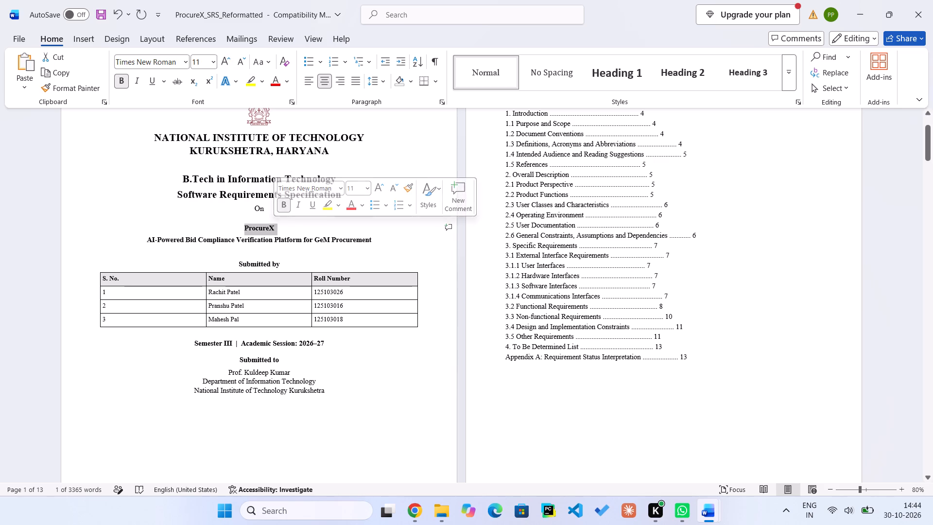
pyautogui.click(362, 240)
pyautogui.moveTo(373, 240); pyautogui.dragTo(248, 231)
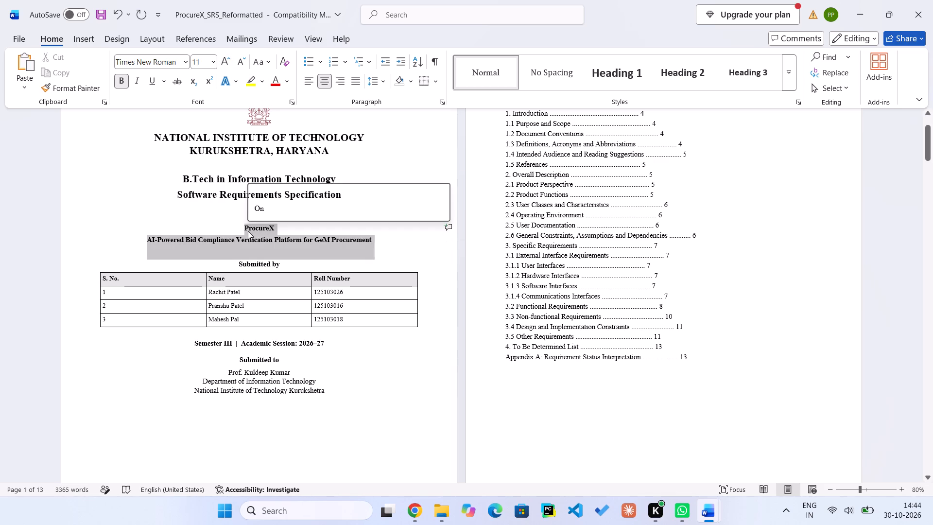
pyautogui.doubleClick(227, 65)
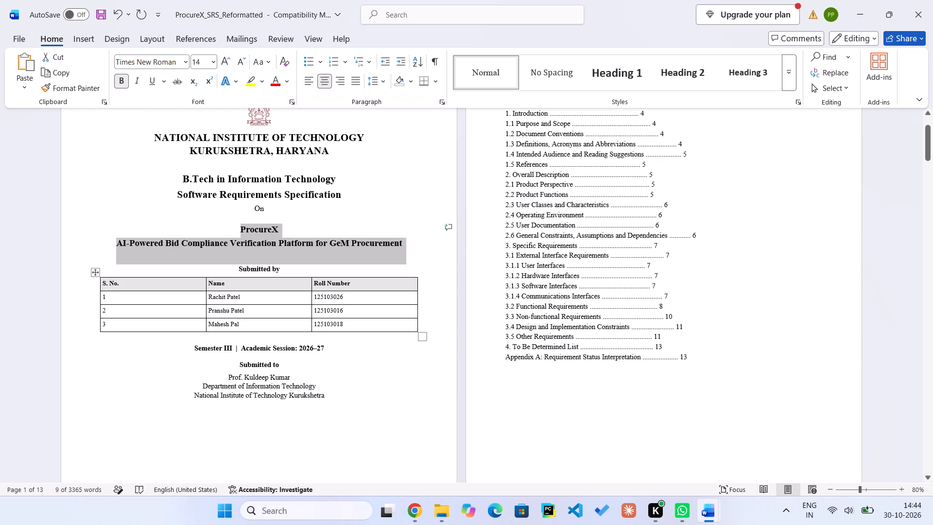
# Enlarge the "Submitted by" line above the cover page's student table to font size 12.
pyautogui.click(277, 278)
pyautogui.click(277, 273)
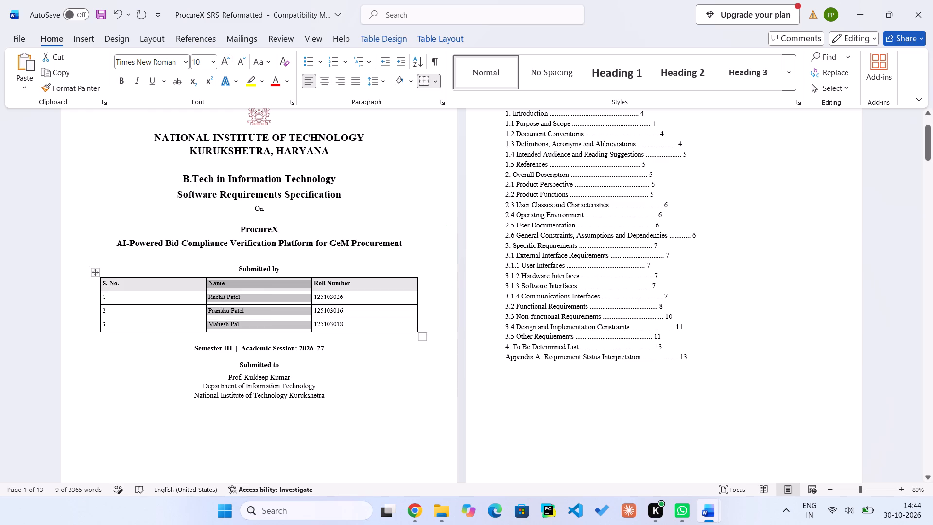
pyautogui.doubleClick(283, 271)
pyautogui.doubleClick(256, 269)
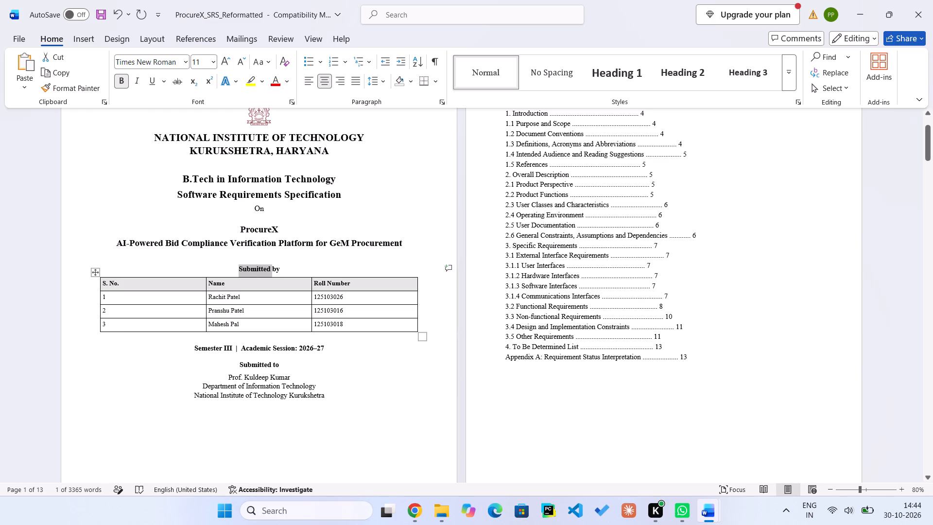
pyautogui.moveTo(284, 269); pyautogui.dragTo(228, 269)
pyautogui.click(223, 58)
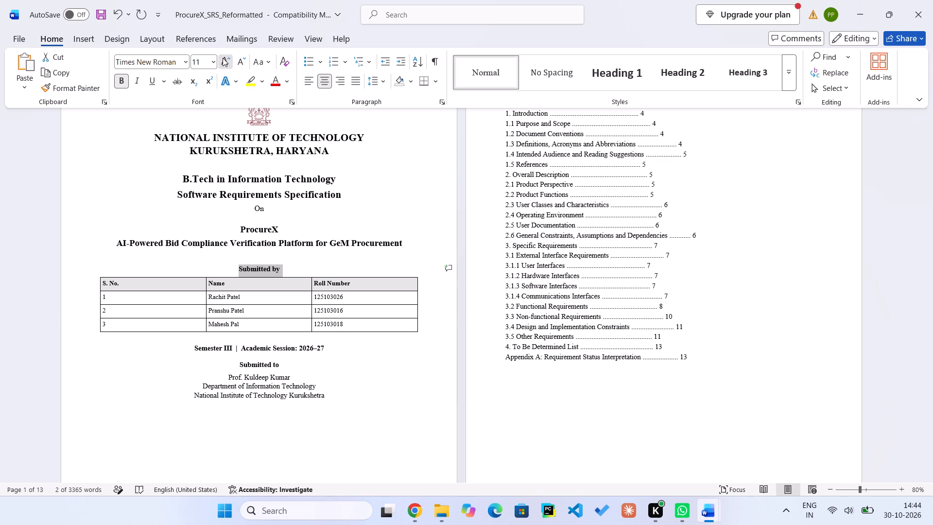
# Enlarge all text in the cover page's student table, including the header row, to font size 12.
pyautogui.moveTo(103, 287); pyautogui.dragTo(241, 305)
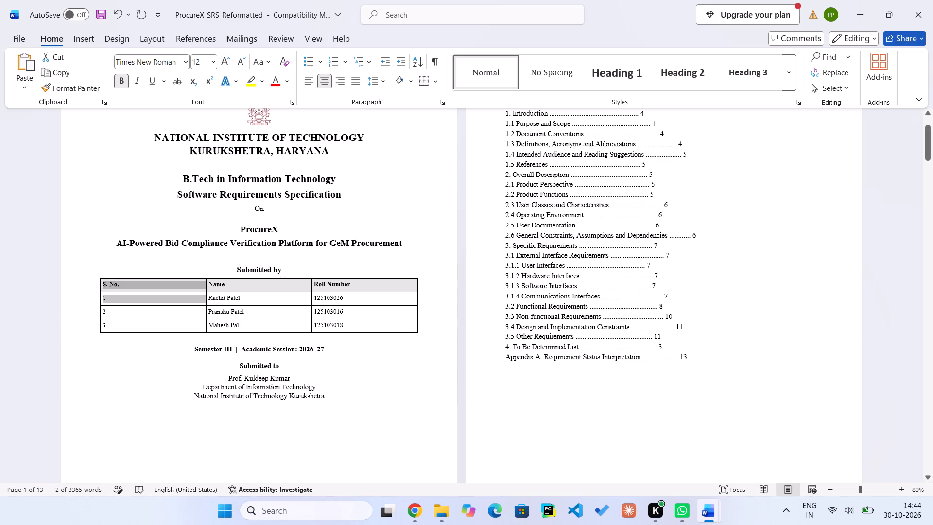
pyautogui.moveTo(241, 305); pyautogui.dragTo(335, 326)
pyautogui.click(221, 58)
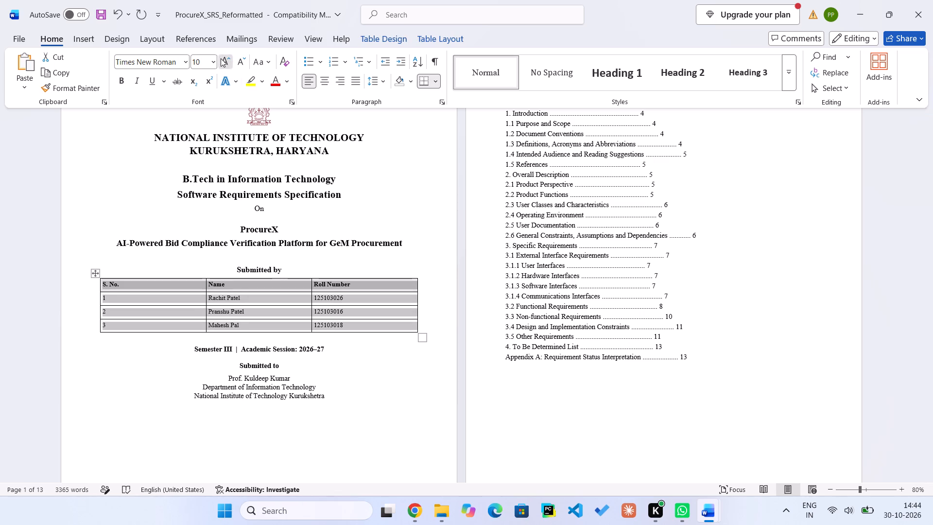
pyautogui.click(226, 59)
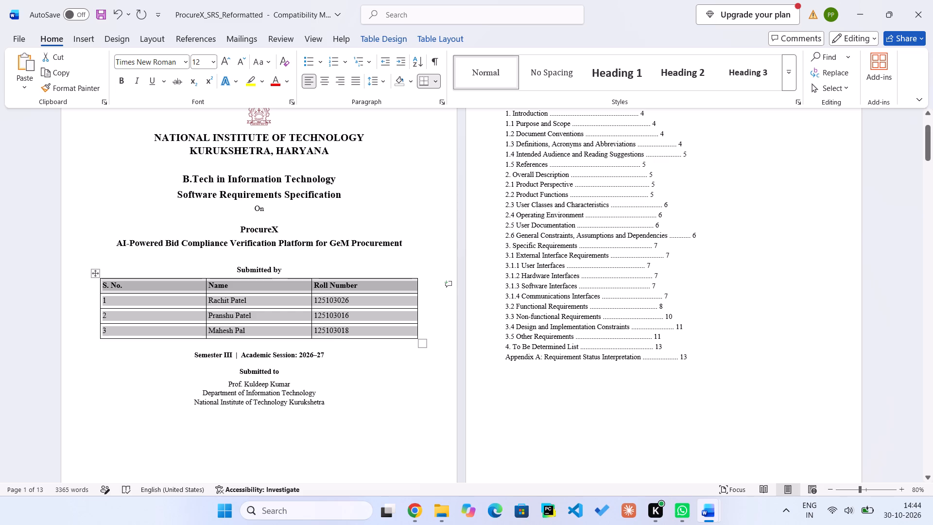
# Set the cover lines below the table, from the semester and session line through "National Institute of Technology Kurukshetra", to font size 12.
pyautogui.moveTo(328, 402); pyautogui.dragTo(197, 356)
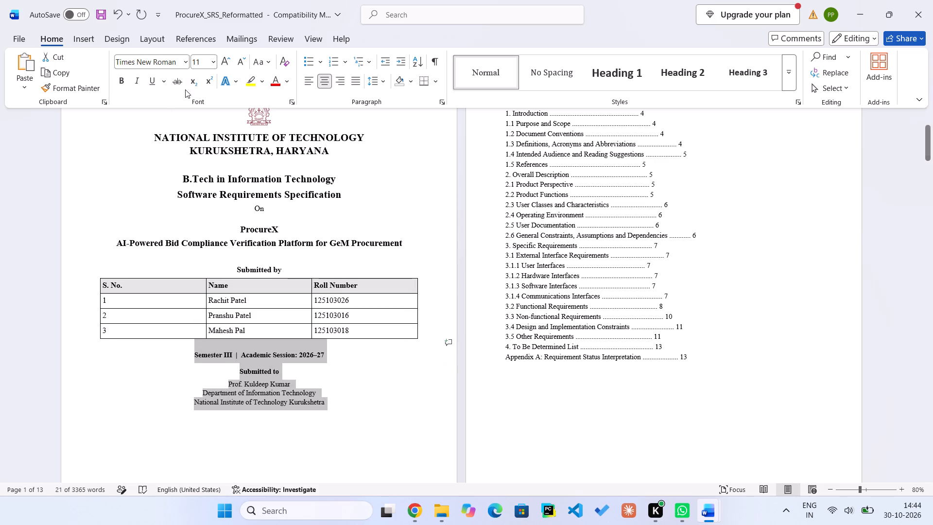
pyautogui.click(199, 65)
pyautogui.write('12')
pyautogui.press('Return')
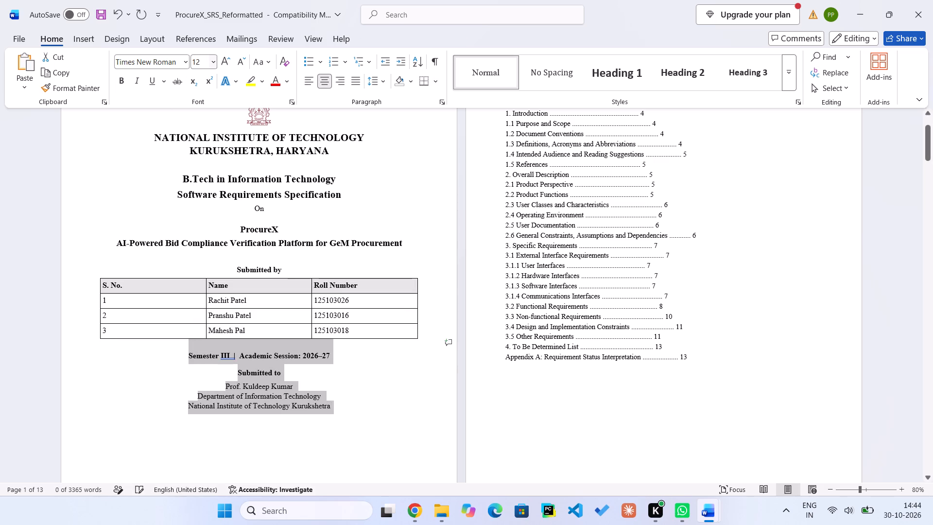
pyautogui.click(284, 193)
# Enlarge the institute logo above the cover page heading proportionally to nearly twice its size.
pyautogui.scroll(1, 284, 193)
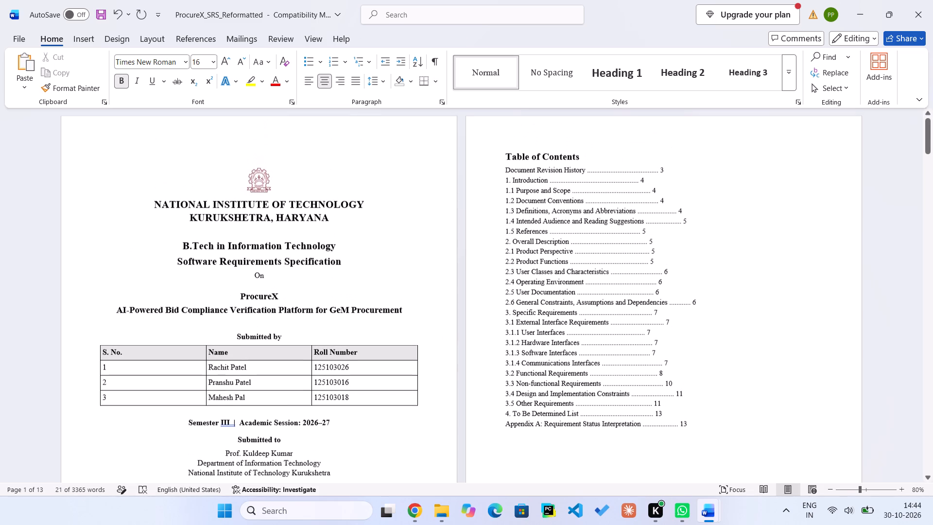
pyautogui.scroll(1, 284, 193)
pyautogui.click(256, 171)
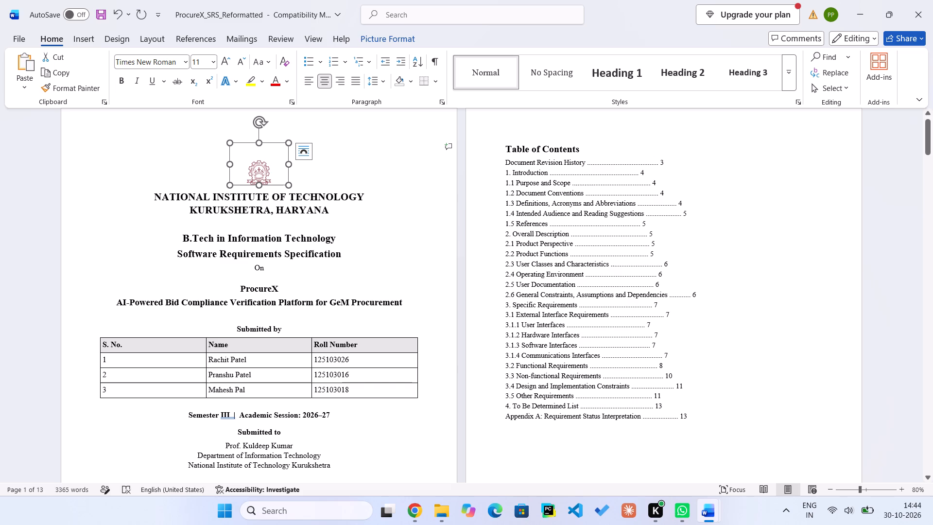
pyautogui.moveTo(285, 141); pyautogui.dragTo(312, 102)
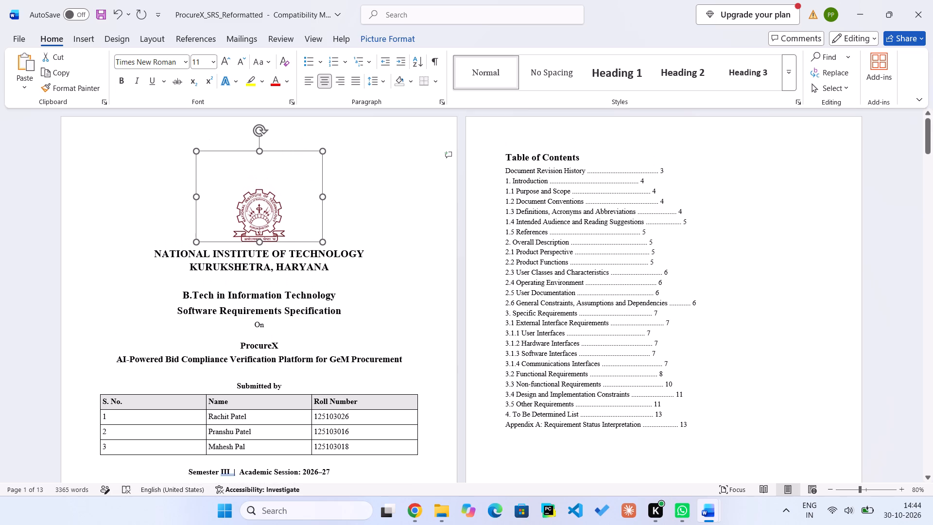
pyautogui.moveTo(312, 102); pyautogui.dragTo(335, 119)
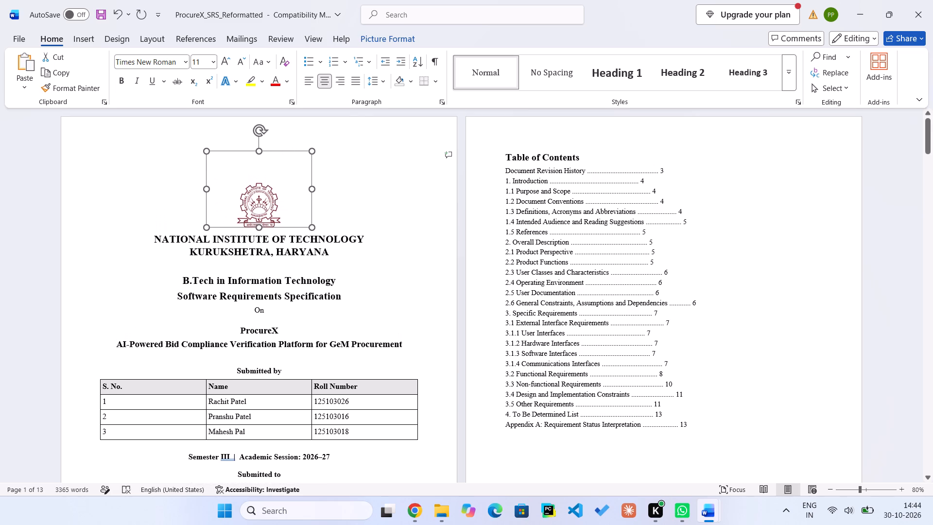
pyautogui.moveTo(335, 119); pyautogui.dragTo(311, 151)
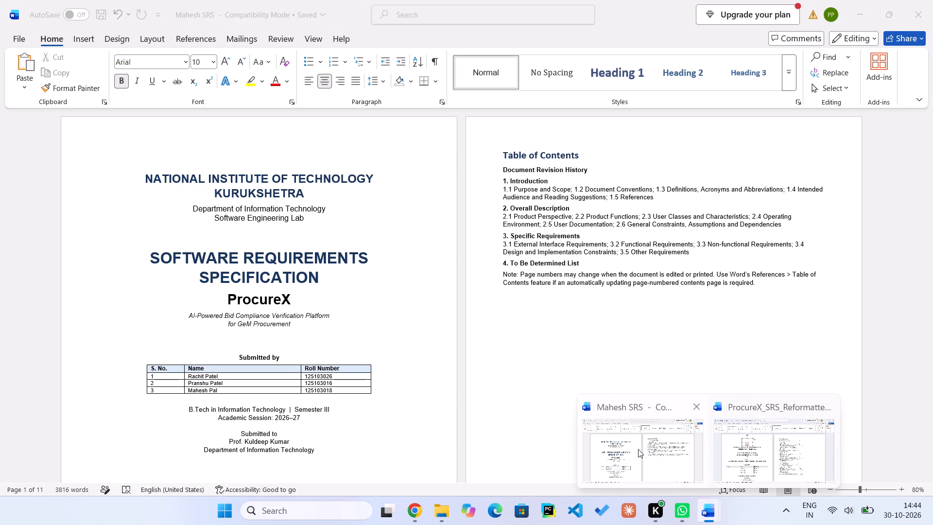
# Switch to the Downloads folder in File Explorer and open the Group 4 PDF to examine its cover page logo.
pyautogui.click(444, 524)
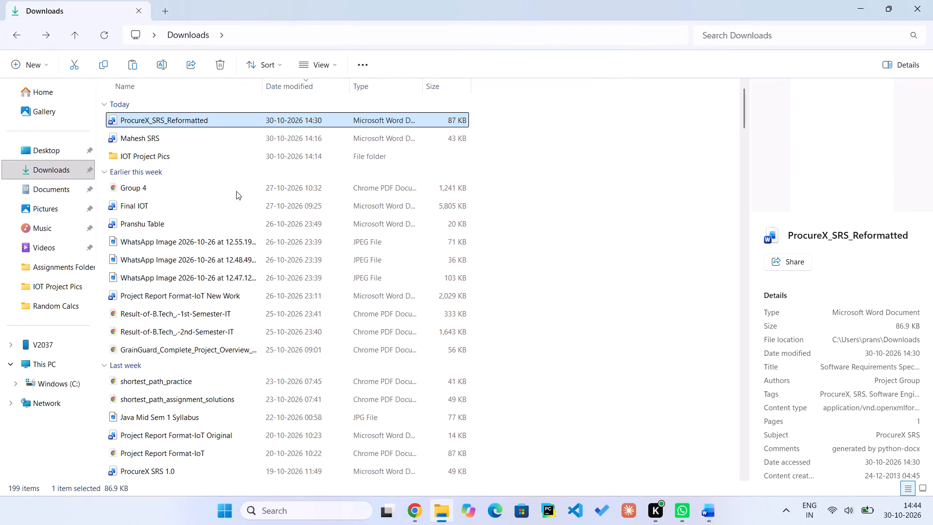
pyautogui.doubleClick(235, 186)
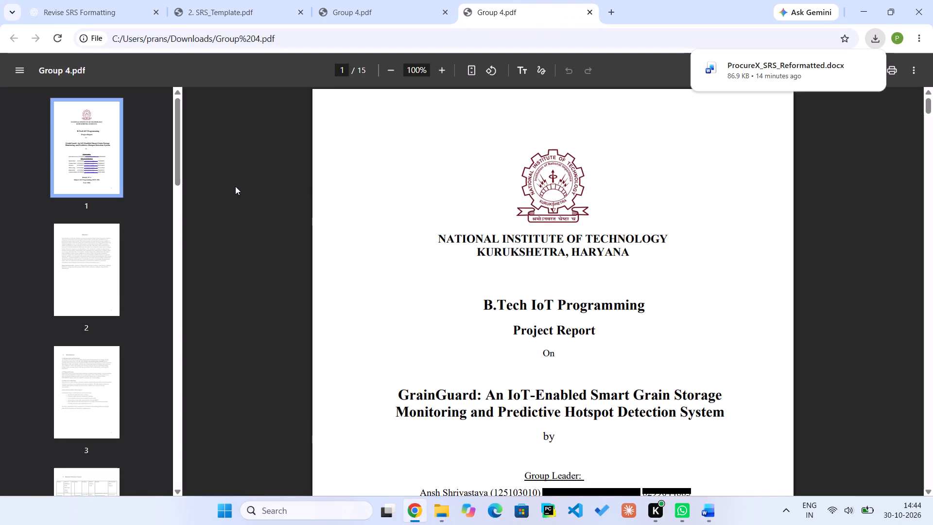
pyautogui.click(560, 188)
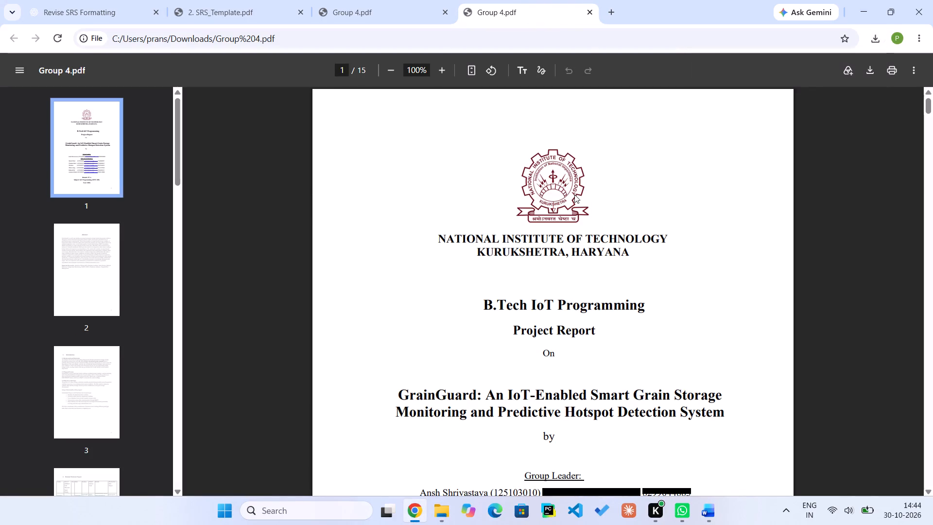
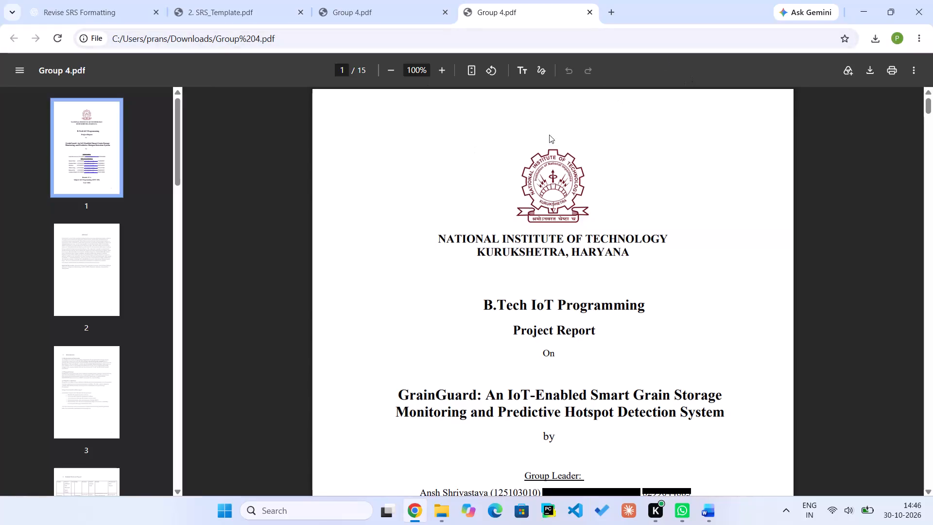
# Check the cover layout in Group 4.pdf, switch to Word, and review ProcureX_SRS_Reformatted from its cover page to section 2, Overall Description.
pyautogui.scroll(-2, 529, 236)
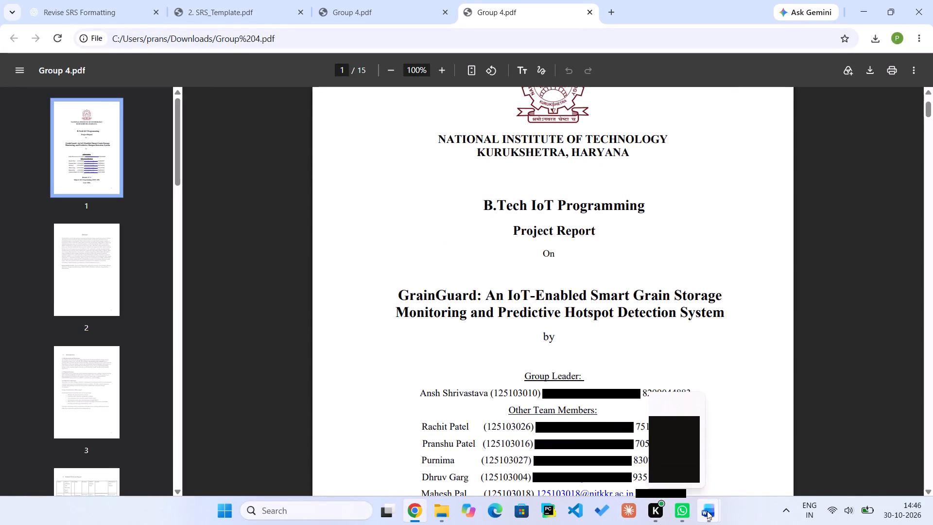
pyautogui.click(636, 424)
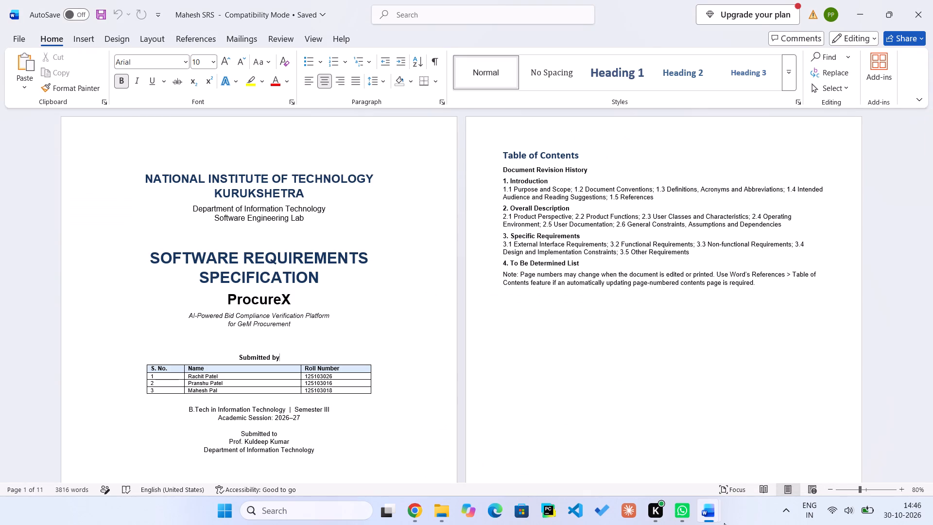
pyautogui.click(741, 470)
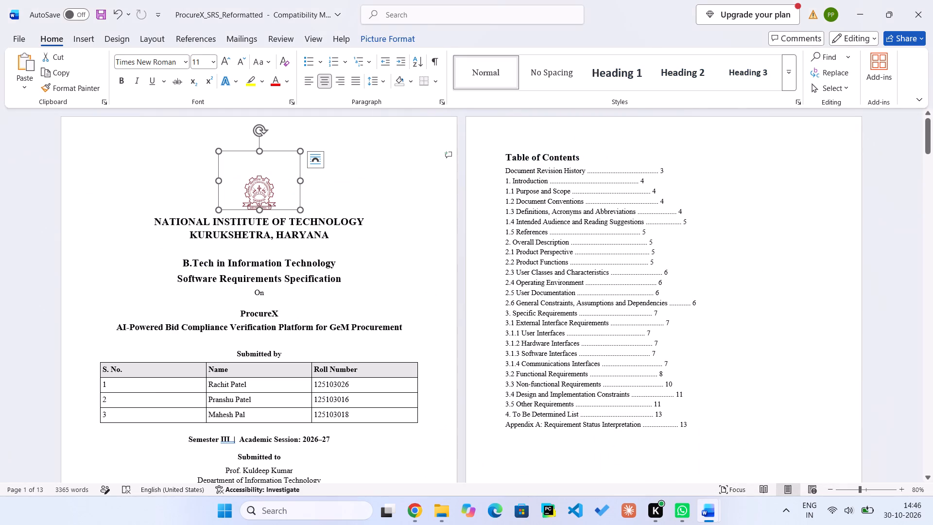
pyautogui.scroll(-3, 642, 355)
pyautogui.scroll(6, 642, 355)
pyautogui.click(642, 355)
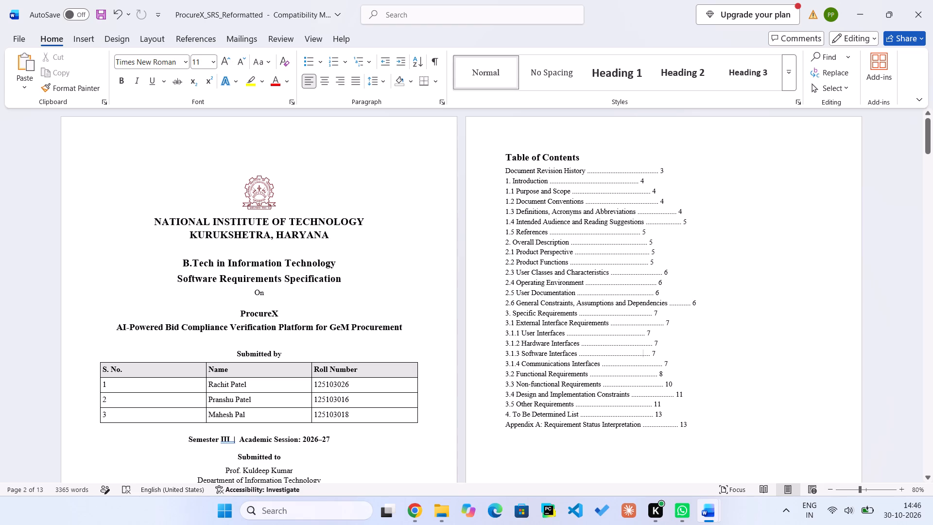
pyautogui.scroll(-2, 718, 441)
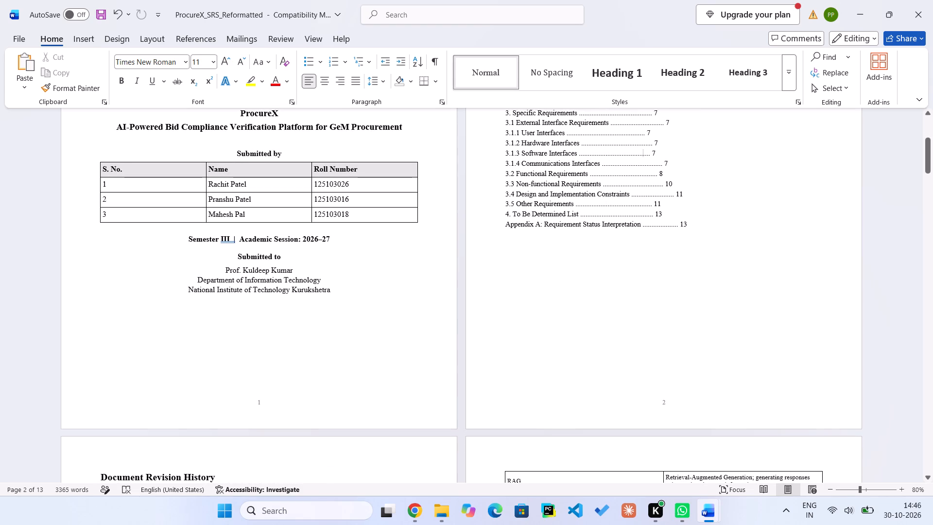
pyautogui.scroll(-3, 713, 236)
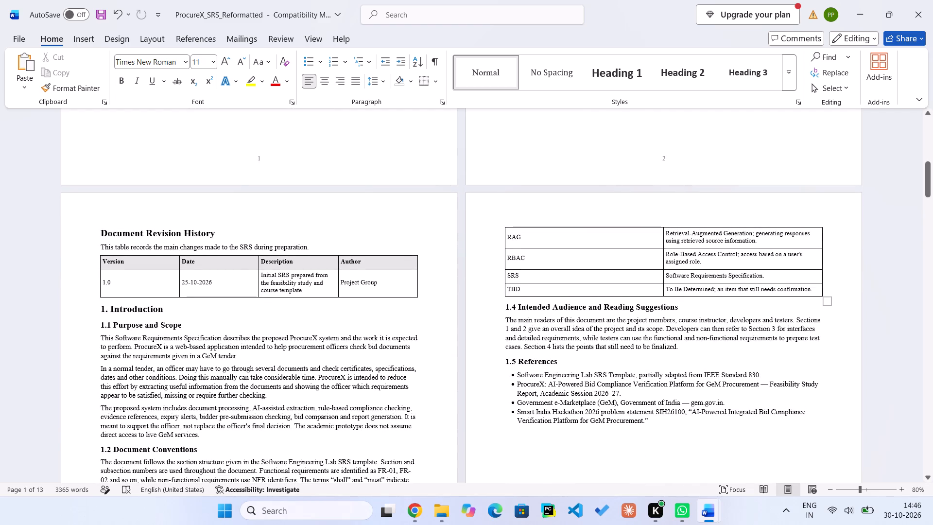
pyautogui.scroll(-1, 154, 261)
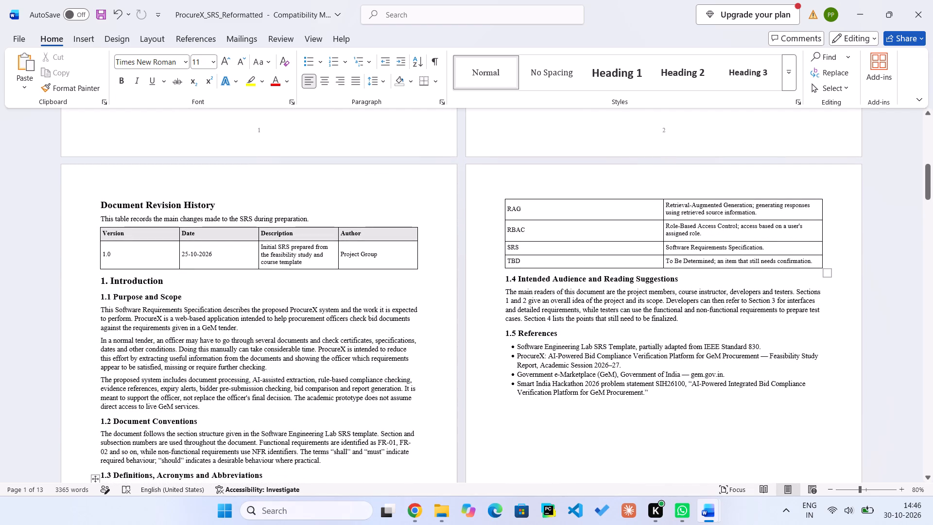
pyautogui.scroll(-1, 276, 236)
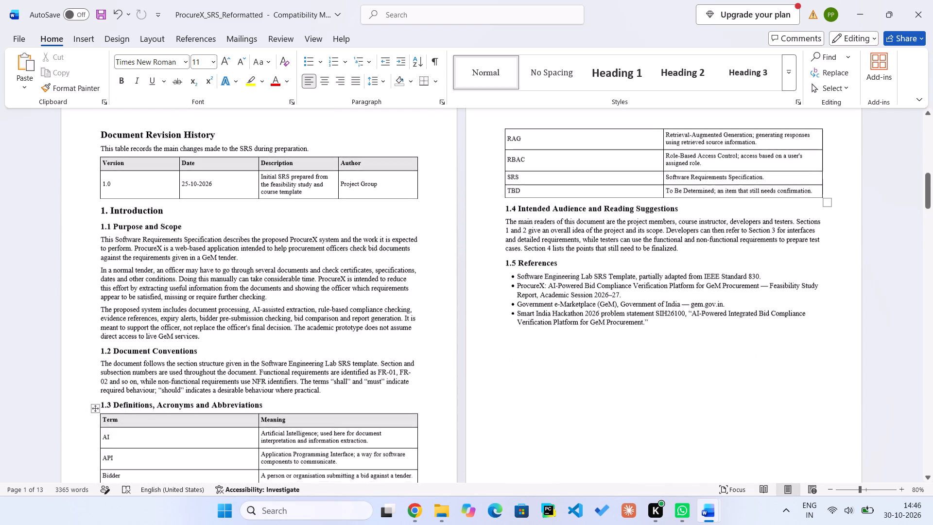
pyautogui.scroll(-1, 276, 236)
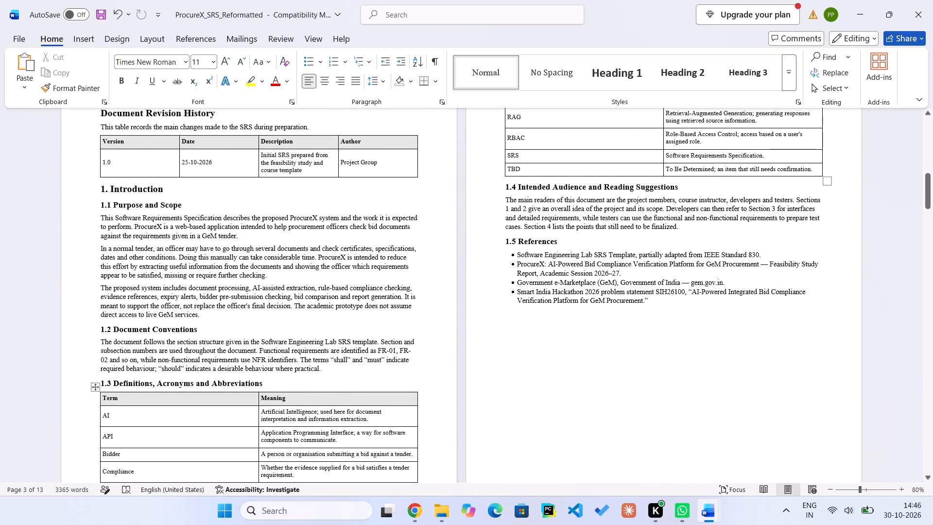
pyautogui.scroll(-3, 243, 342)
pyautogui.scroll(1, 243, 339)
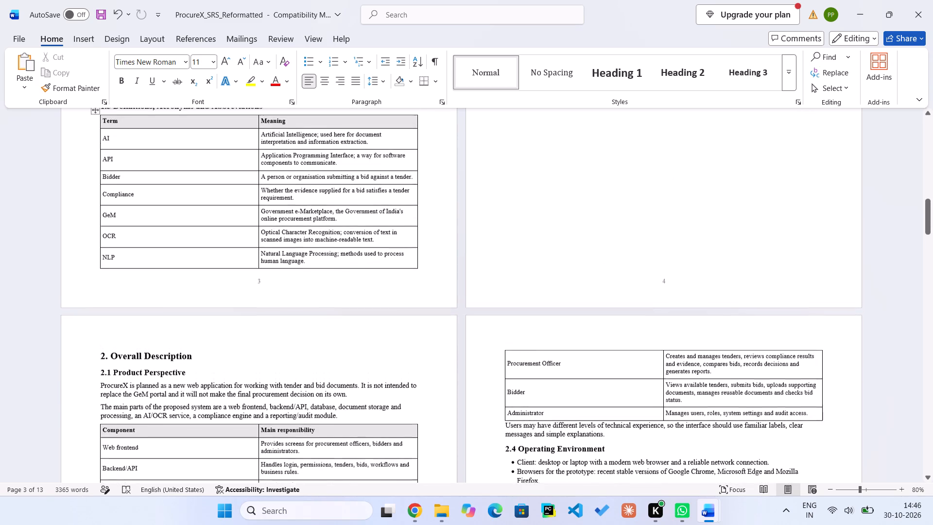
pyautogui.scroll(1, 243, 339)
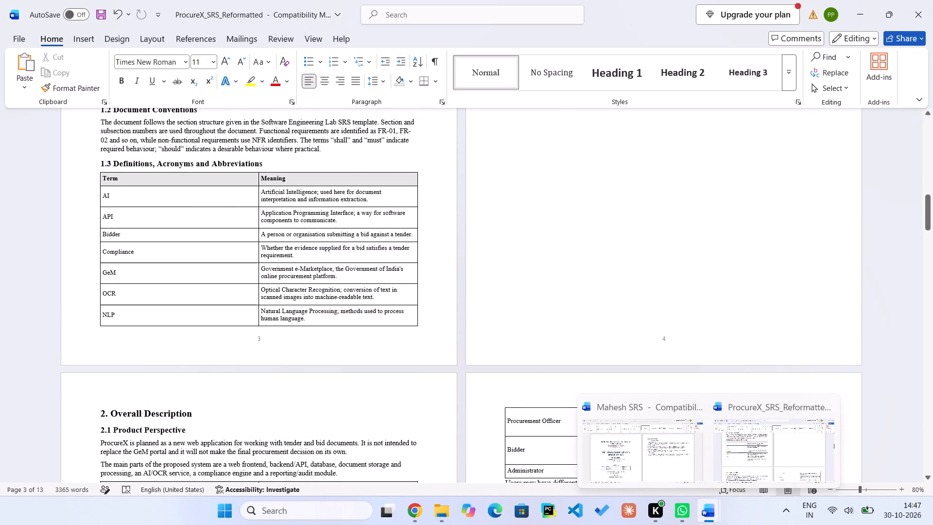
# Remove the grey header shading from the Document Revision History table in ProcureX_SRS_Reformatted.
pyautogui.click(765, 437)
pyautogui.scroll(6, 286, 201)
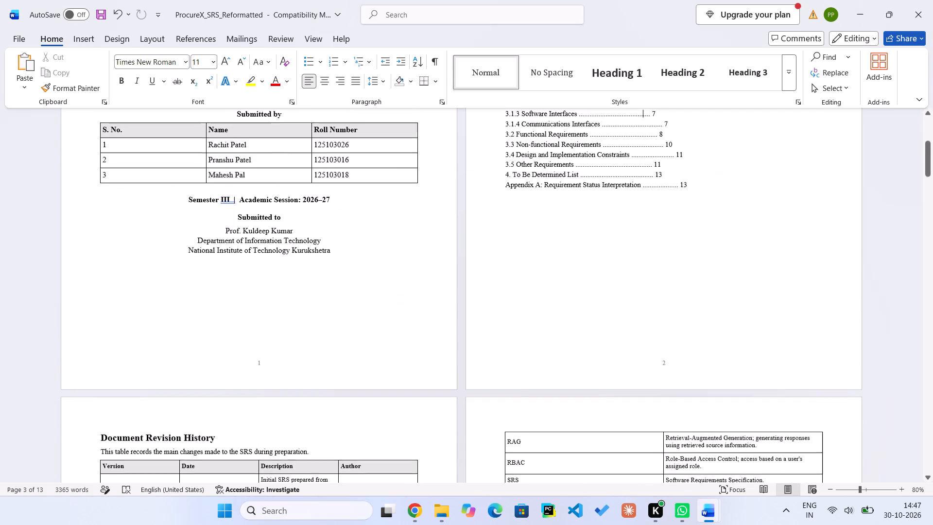
pyautogui.click(286, 201)
pyautogui.scroll(-3, 284, 332)
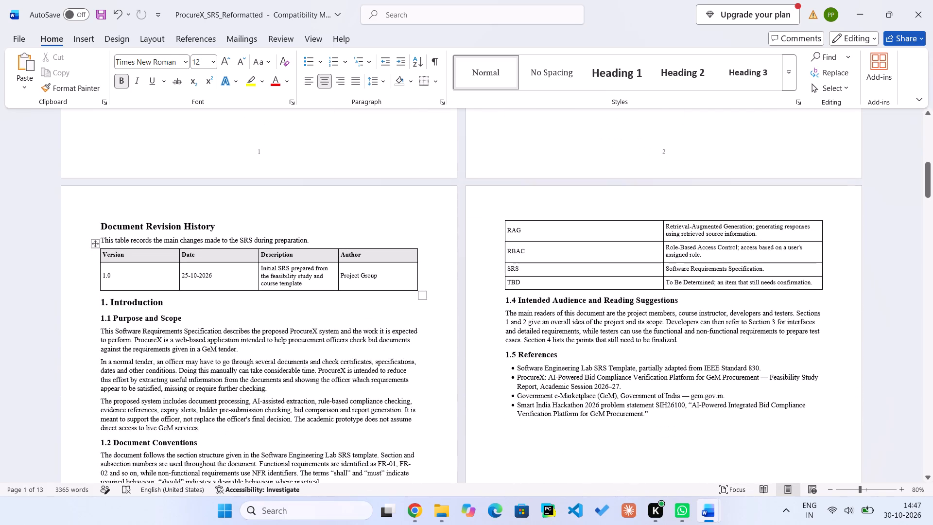
pyautogui.moveTo(143, 258); pyautogui.dragTo(359, 275)
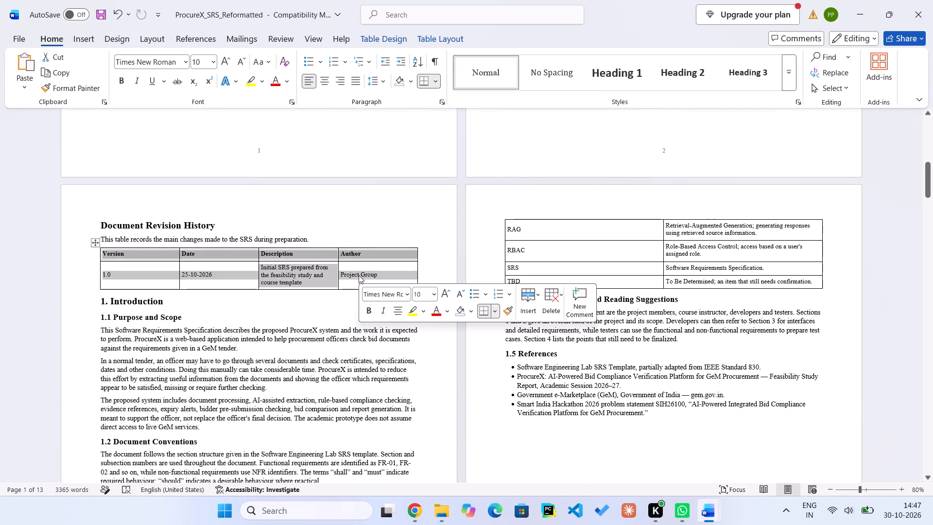
pyautogui.rightClick(359, 275)
pyautogui.click(338, 89)
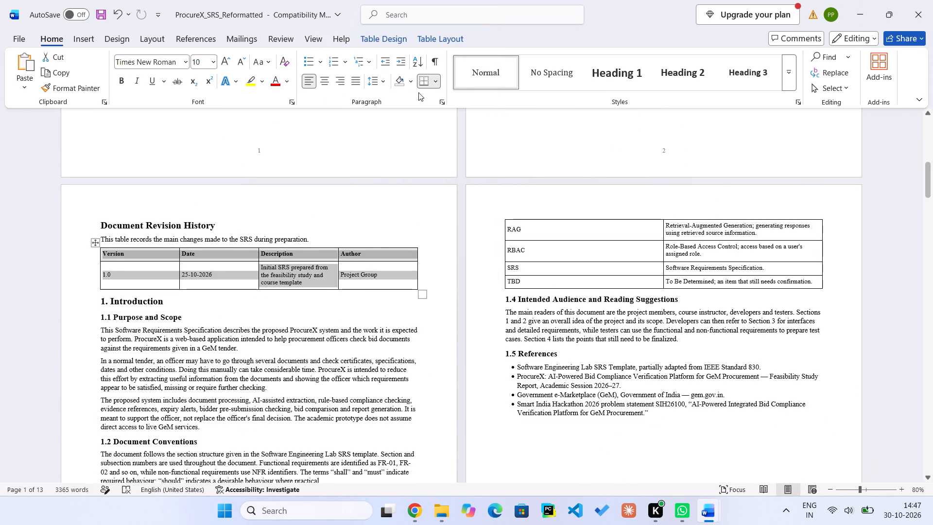
pyautogui.click(407, 77)
pyautogui.click(400, 77)
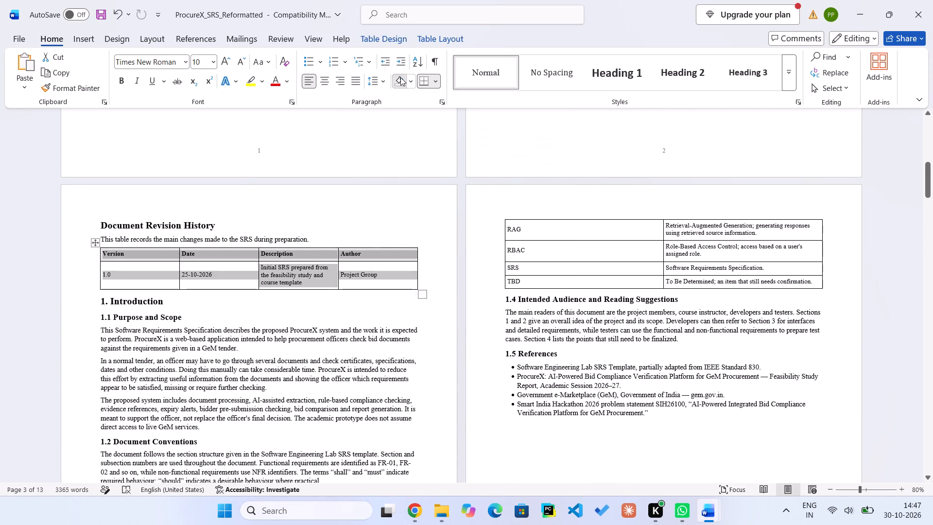
pyautogui.click(400, 77)
pyautogui.click(313, 310)
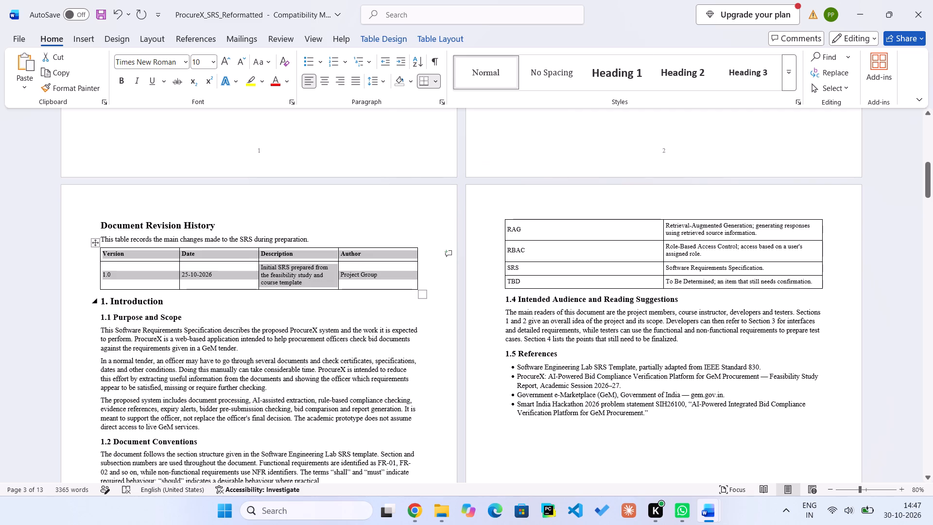
# Remove the grey header shading from the "Submitted by" table on the cover page.
pyautogui.scroll(1, 667, 276)
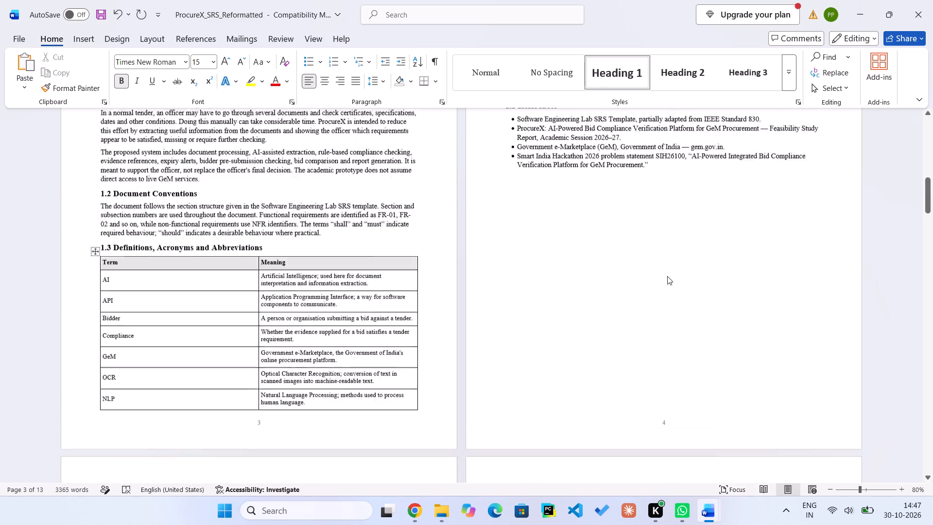
pyautogui.scroll(1, 667, 276)
pyautogui.moveTo(369, 168); pyautogui.dragTo(155, 123)
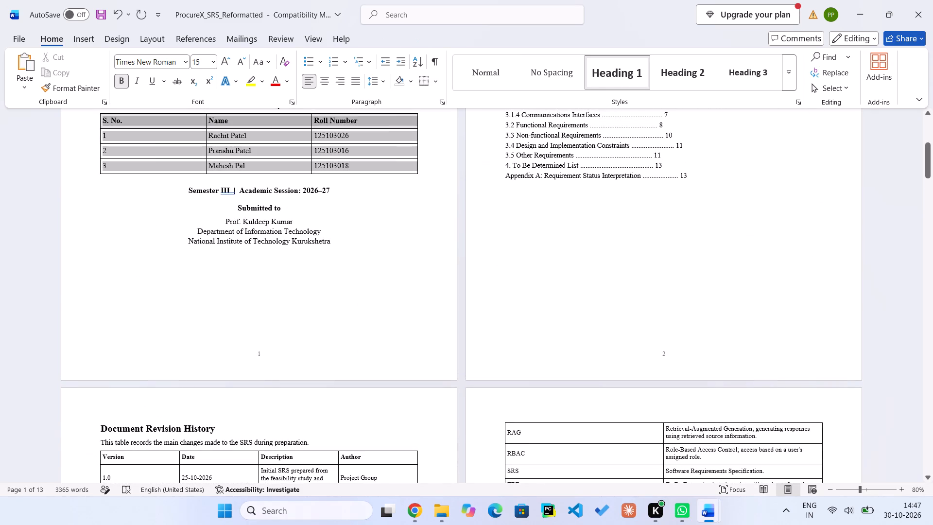
pyautogui.moveTo(155, 123); pyautogui.dragTo(155, 121)
pyautogui.click(399, 81)
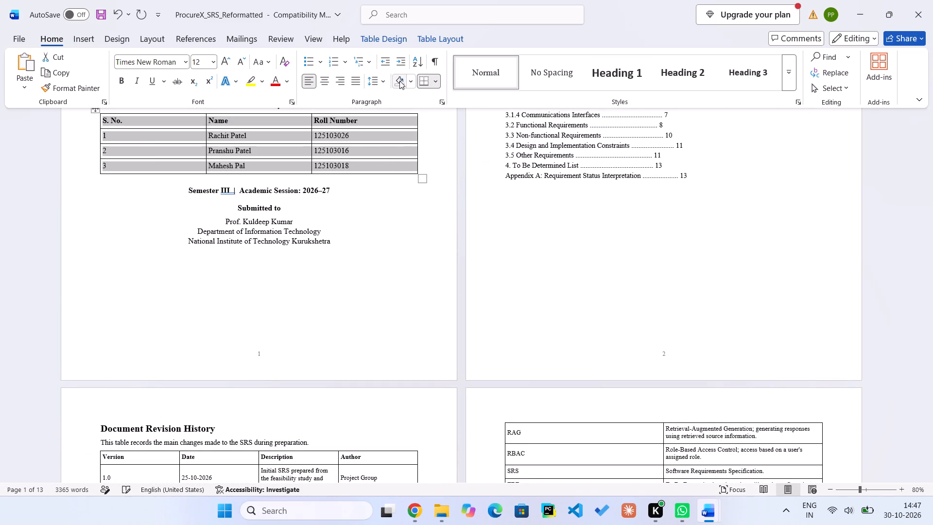
pyautogui.click(290, 323)
# Examine the cover page layout and the formatting of its "Submitted by" table.
pyautogui.scroll(1, 290, 323)
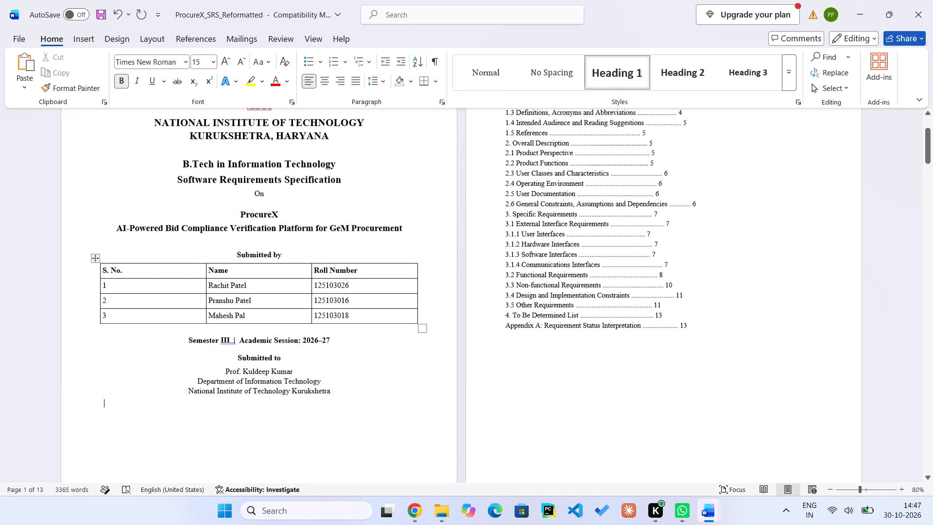
pyautogui.scroll(2, 290, 323)
pyautogui.scroll(-2, 290, 323)
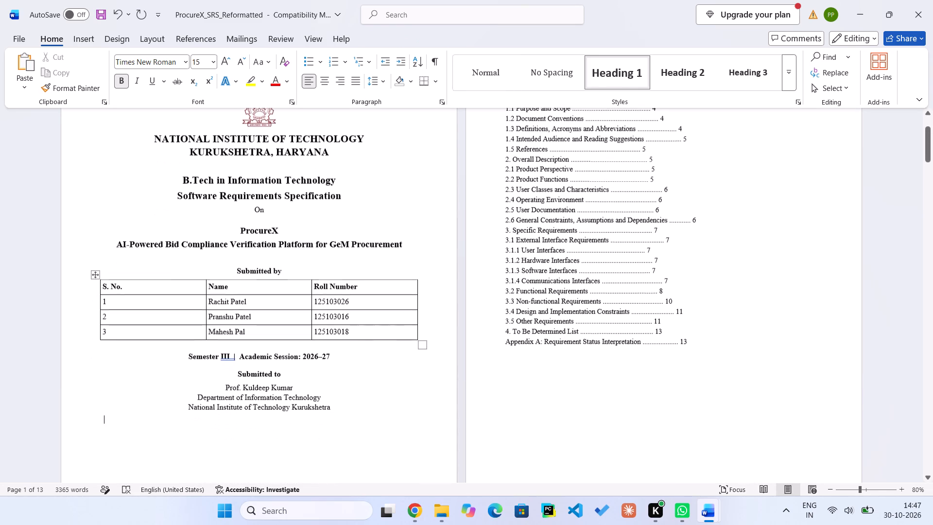
pyautogui.scroll(-2, 290, 323)
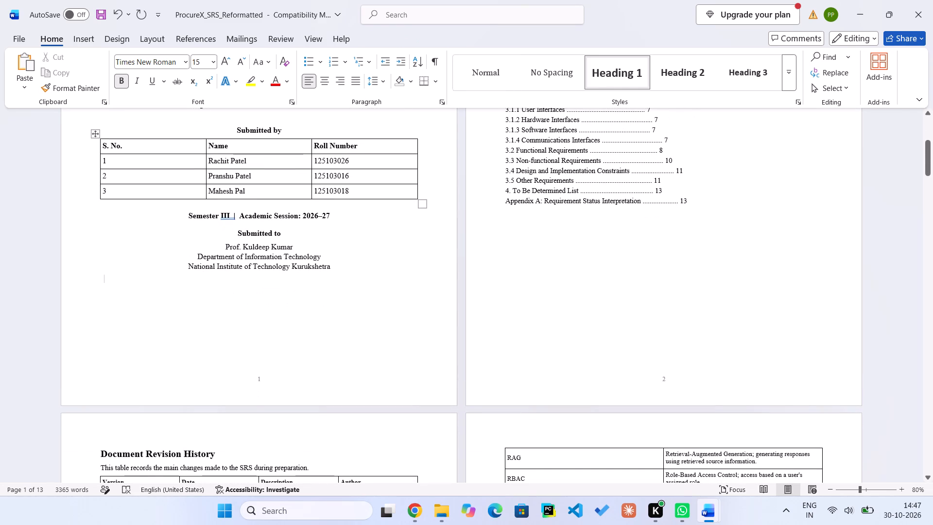
pyautogui.scroll(1, 249, 273)
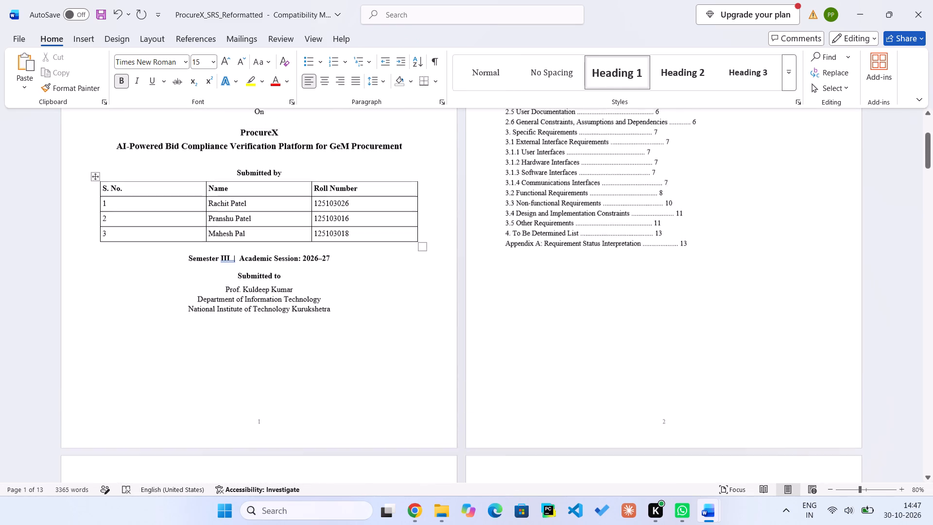
pyautogui.scroll(3, 249, 273)
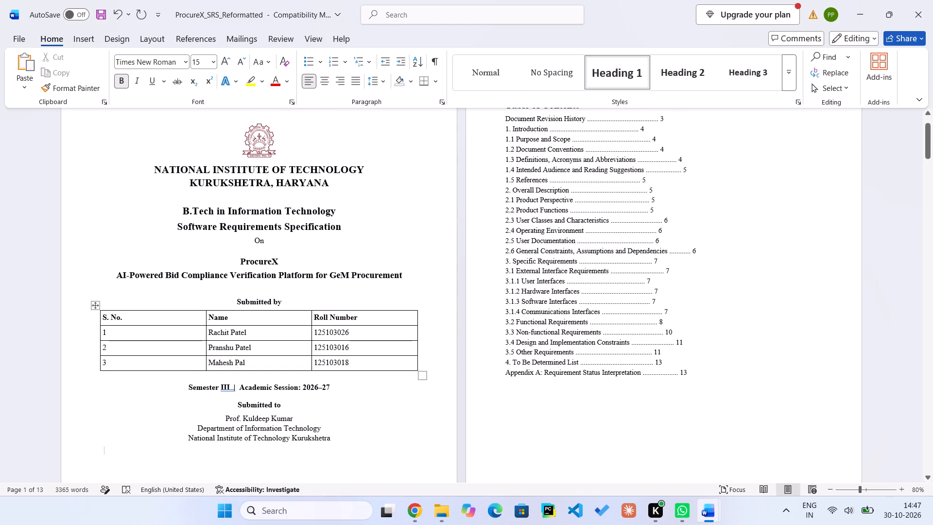
pyautogui.scroll(1, 501, 270)
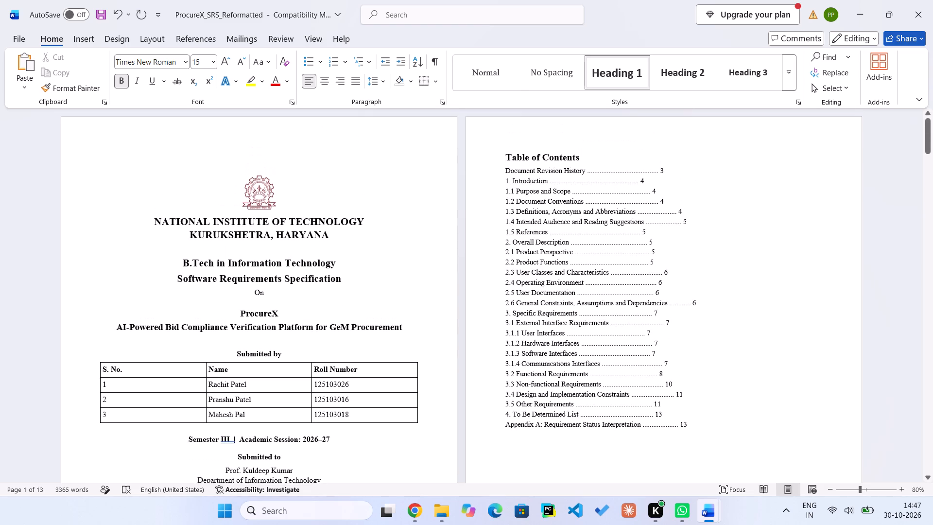
# Delete the dotted leaders and page numbers from the Table of Contents entries "Document Revision History" through "1.5 References".
pyautogui.moveTo(672, 171); pyautogui.dragTo(593, 170)
pyautogui.press('BackSpace')
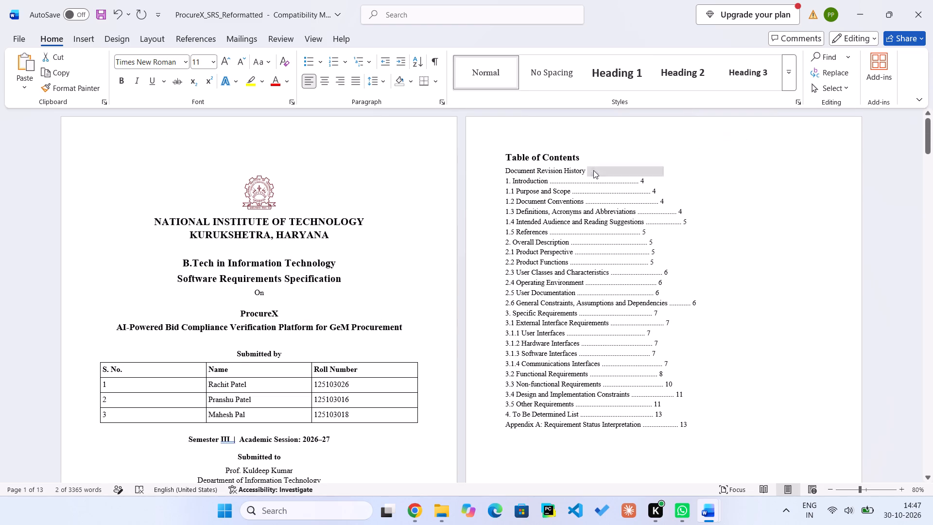
pyautogui.moveTo(650, 178); pyautogui.dragTo(553, 183)
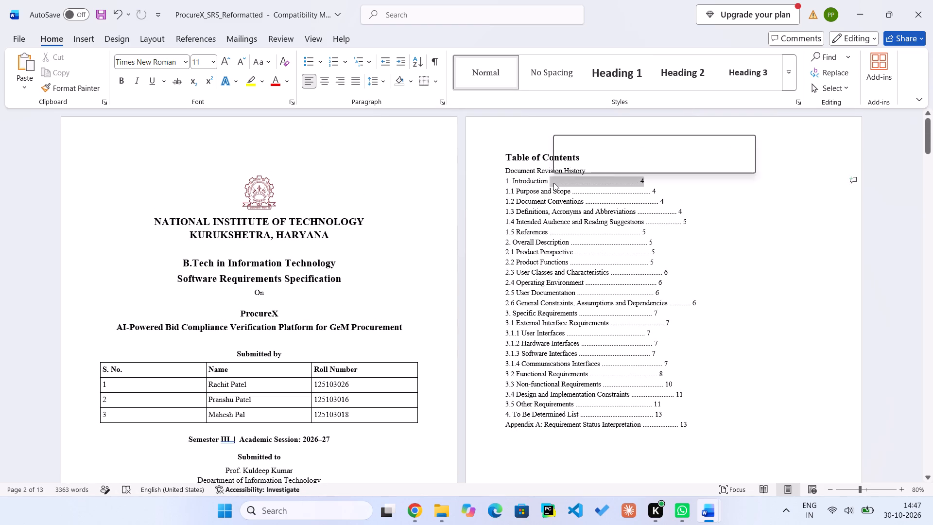
pyautogui.press('BackSpace')
pyautogui.moveTo(667, 192); pyautogui.dragTo(666, 192)
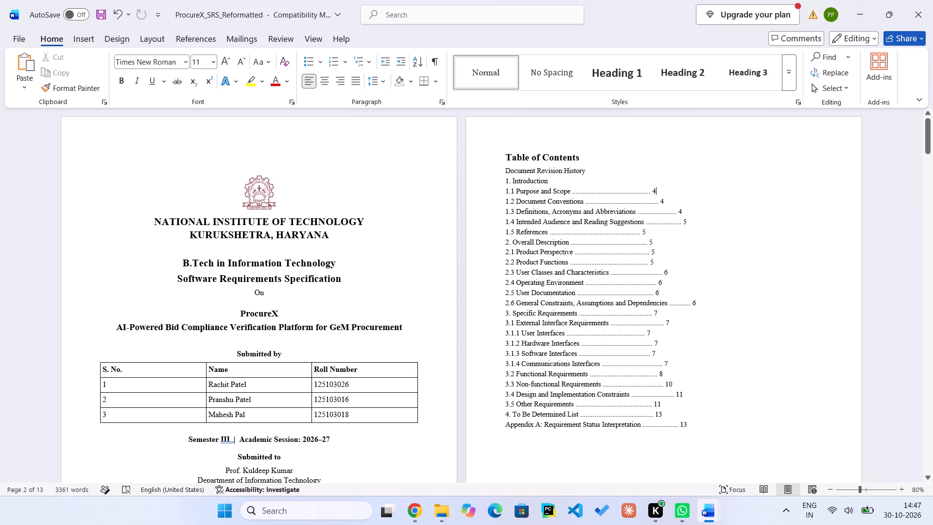
pyautogui.moveTo(666, 192); pyautogui.dragTo(598, 192)
pyautogui.press('BackSpace')
pyautogui.moveTo(671, 203); pyautogui.dragTo(624, 204)
pyautogui.press('BackSpace')
pyautogui.moveTo(694, 210); pyautogui.dragTo(659, 210)
pyautogui.press('BackSpace')
pyautogui.moveTo(702, 223); pyautogui.dragTo(653, 219)
pyautogui.press('BackSpace')
pyautogui.moveTo(652, 230); pyautogui.dragTo(589, 233)
pyautogui.press('BackSpace')
# Delete the dotted leaders and page numbers from the contents entries "2. Overall Description" and "2.1 Product Perspective".
pyautogui.moveTo(661, 242); pyautogui.dragTo(609, 244)
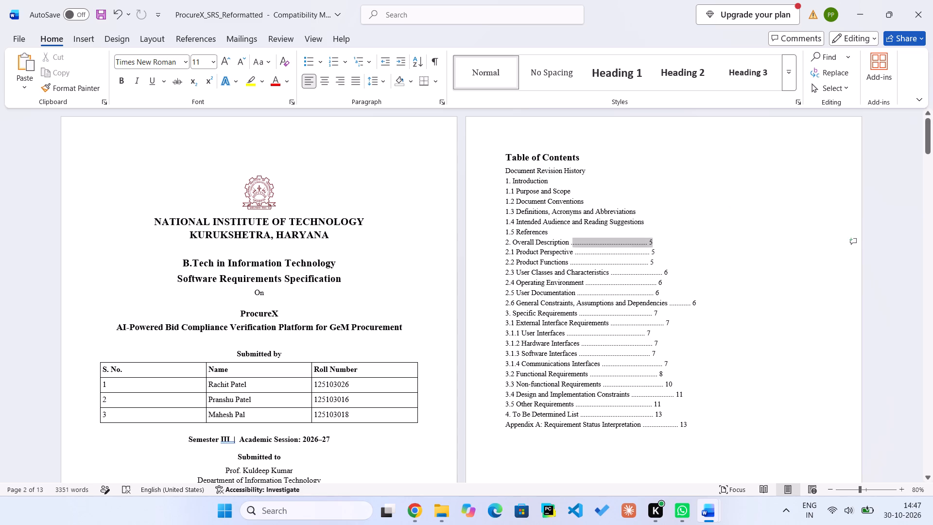
pyautogui.moveTo(609, 244); pyautogui.dragTo(603, 244)
pyautogui.press('BackSpace')
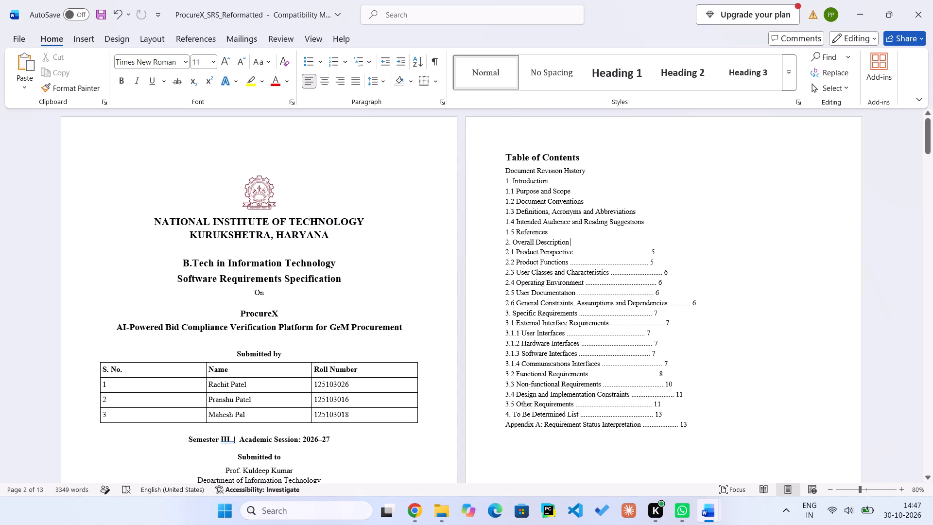
pyautogui.click(660, 248)
pyautogui.moveTo(657, 250); pyautogui.dragTo(613, 250)
pyautogui.press('BackSpace')
# Delete the dotted leader and page number from the contents entry "2.1 Product Perspective".
pyautogui.moveTo(677, 258); pyautogui.dragTo(634, 254)
pyautogui.click(634, 261)
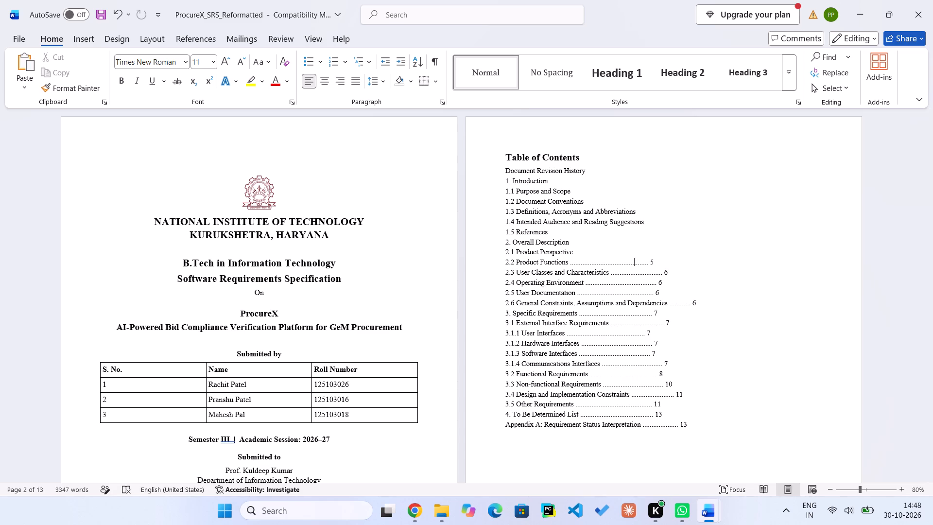
pyautogui.moveTo(655, 262); pyautogui.dragTo(711, 319)
pyautogui.click(711, 319)
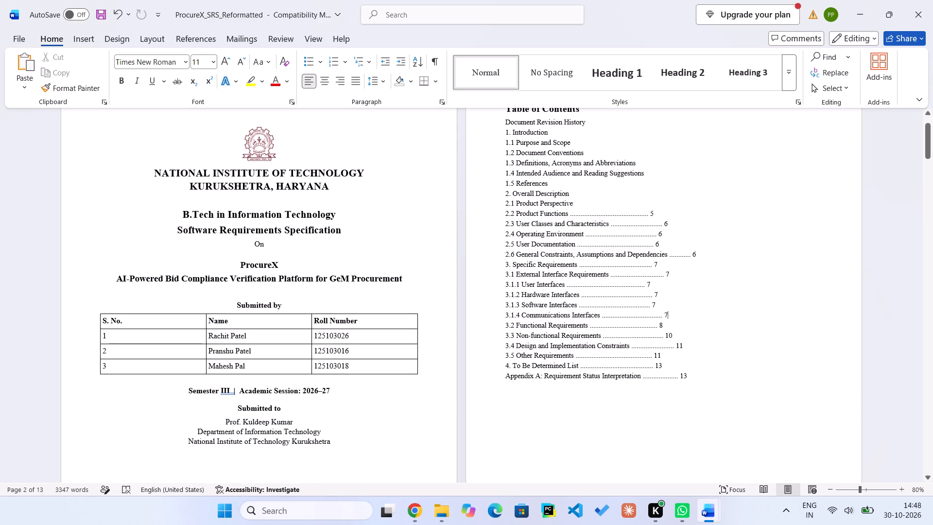
# Switch to Chrome and open YouTube in a new tab.
pyautogui.click(405, 524)
pyautogui.hotkey('ctrl', 't')
pyautogui.press('y')
pyautogui.press('Return')
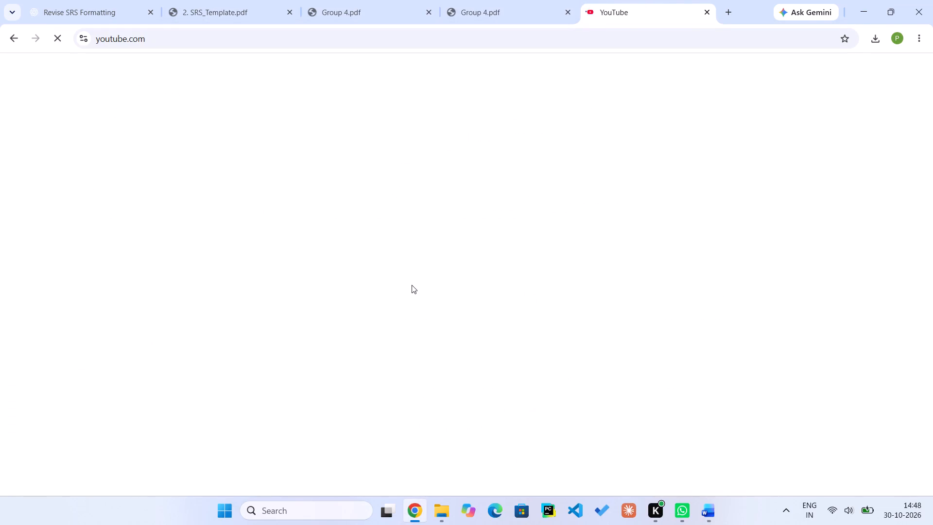
# Close the duplicate Group 4.pdf tab and return to the YouTube tab.
pyautogui.click(414, 0)
pyautogui.click(501, 0)
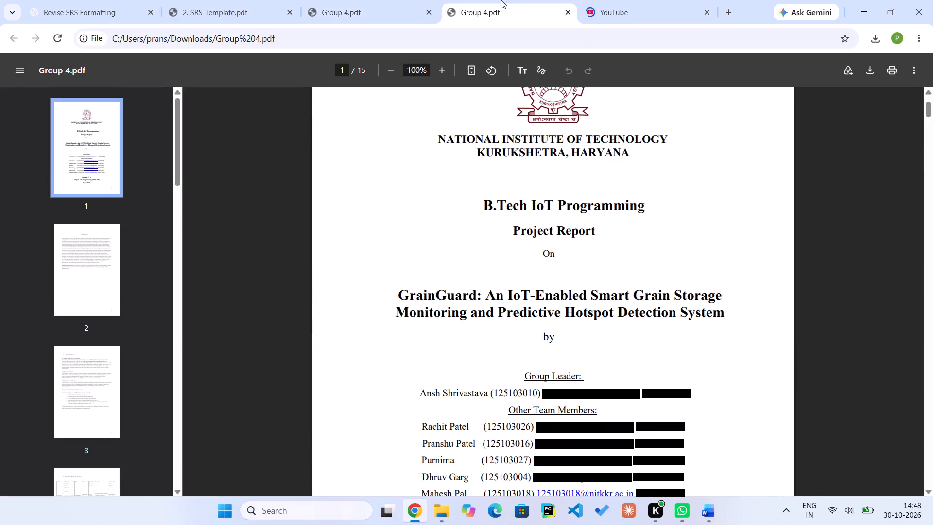
pyautogui.click(376, 0)
pyautogui.hotkey('ctrl', 'w')
pyautogui.click(460, 0)
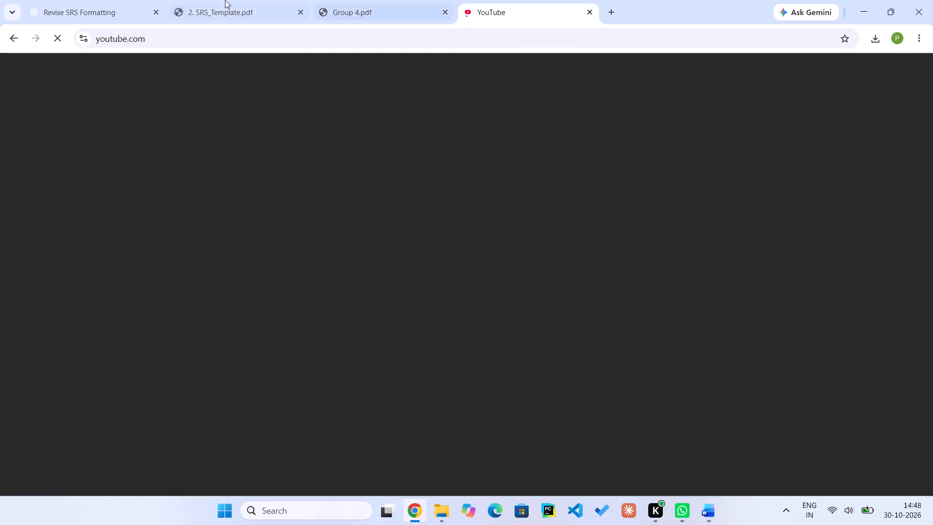
pyautogui.click(220, 0)
pyautogui.click(527, 0)
# Close the "Mahesh SRS" Word document and switch back to ProcureX_SRS_Reformatted.
pyautogui.click(711, 514)
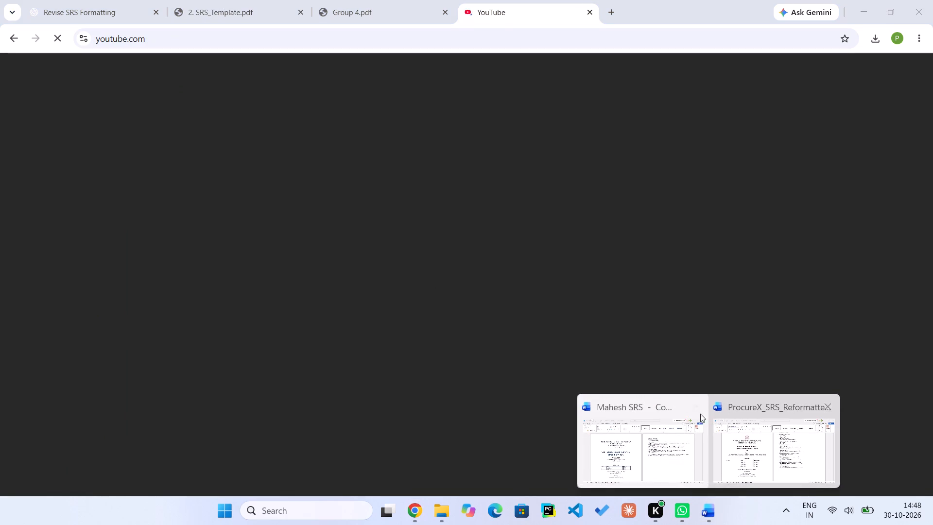
pyautogui.click(692, 404)
pyautogui.click(692, 404)
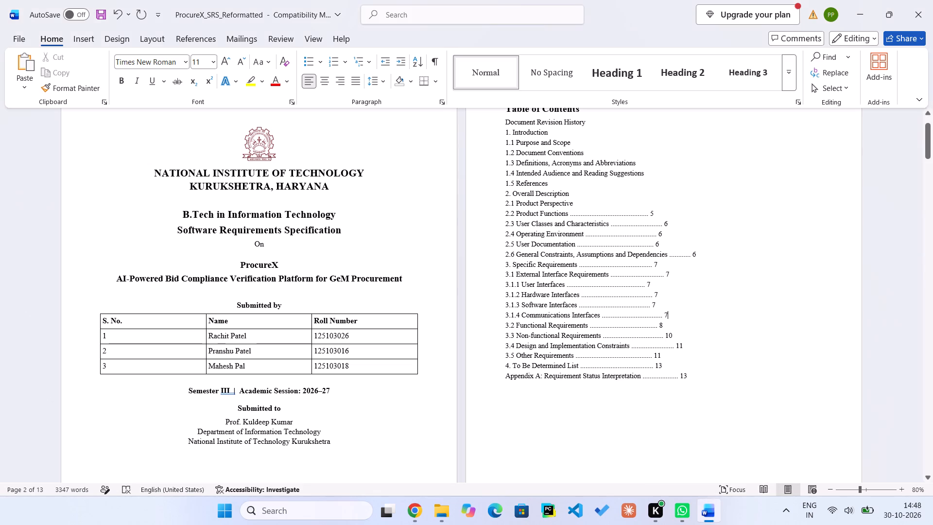
# Delete the dotted leaders and page numbers from contents entries "2.2 Product Functions" through "2.6 General Constraints, Assumptions and Dependencies".
pyautogui.moveTo(664, 211); pyautogui.dragTo(628, 211)
pyautogui.press('BackSpace')
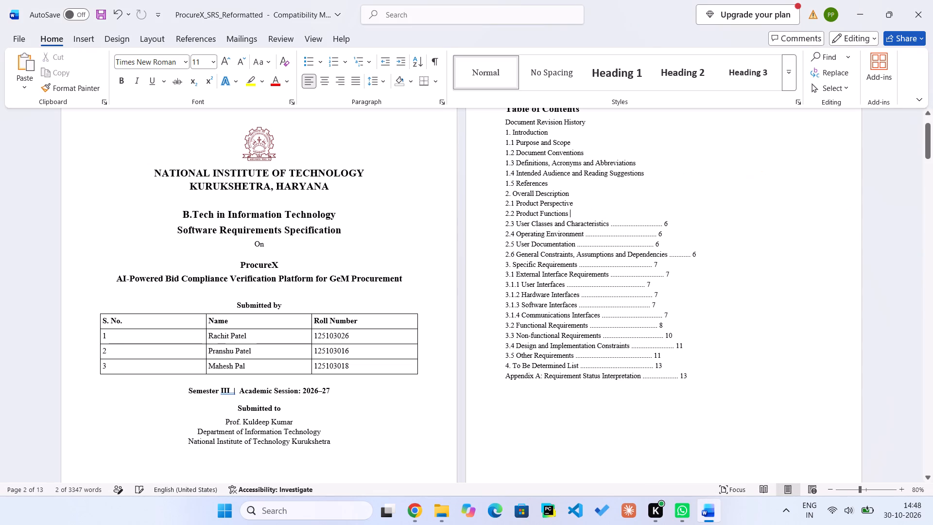
pyautogui.moveTo(673, 223); pyautogui.dragTo(639, 222)
pyautogui.press('BackSpace')
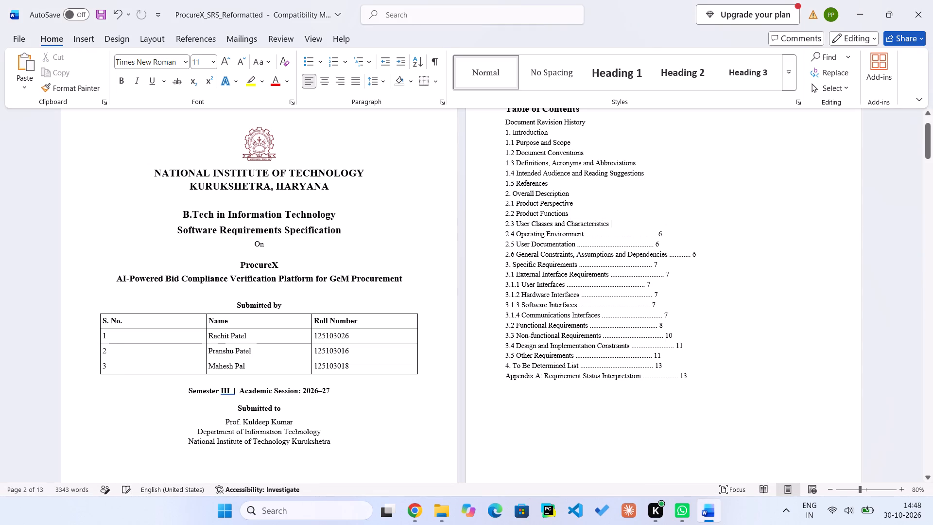
pyautogui.moveTo(670, 233); pyautogui.dragTo(628, 233)
pyautogui.press('BackSpace')
pyautogui.moveTo(678, 245); pyautogui.dragTo(613, 250)
pyautogui.click(599, 241)
pyautogui.moveTo(672, 243); pyautogui.dragTo(630, 244)
pyautogui.press('BackSpace')
pyautogui.moveTo(698, 255); pyautogui.dragTo(687, 253)
pyautogui.press('BackSpace')
# Delete the dotted leaders and page numbers from contents entries "3. Specific Requirements" through "3.1.4 Communications Interfaces".
pyautogui.moveTo(663, 267); pyautogui.dragTo(632, 265)
pyautogui.press('BackSpace')
pyautogui.moveTo(686, 271); pyautogui.dragTo(673, 271)
pyautogui.moveTo(673, 271); pyautogui.dragTo(655, 273)
pyautogui.press('BackSpace')
pyautogui.moveTo(655, 283); pyautogui.dragTo(612, 285)
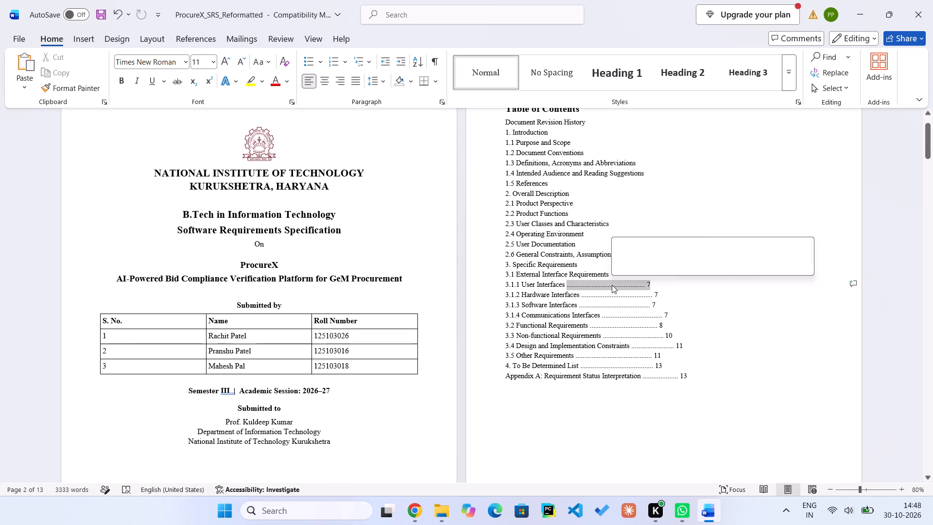
pyautogui.press('BackSpace')
pyautogui.moveTo(672, 295); pyautogui.dragTo(621, 296)
pyautogui.press('BackSpace')
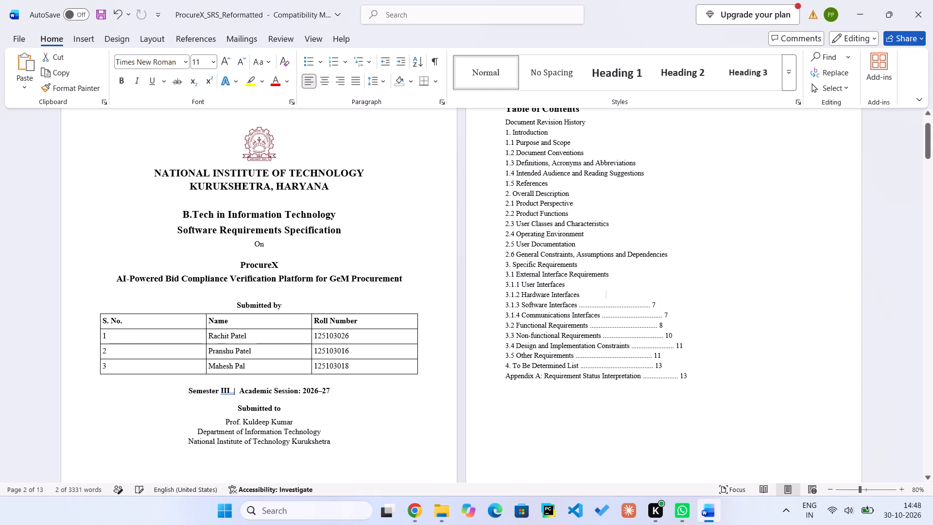
pyautogui.moveTo(661, 303); pyautogui.dragTo(633, 303)
pyautogui.press('BackSpace')
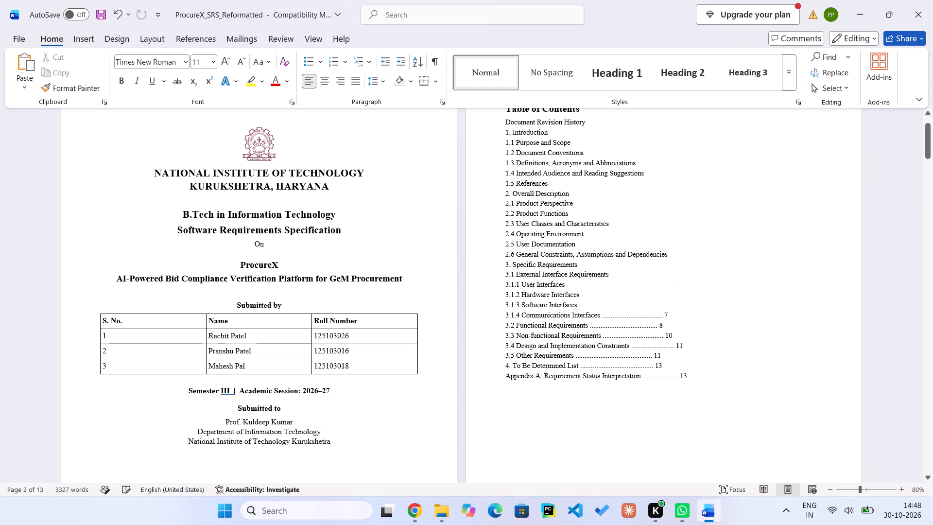
pyautogui.moveTo(677, 312); pyautogui.dragTo(633, 315)
pyautogui.press('BackSpace')
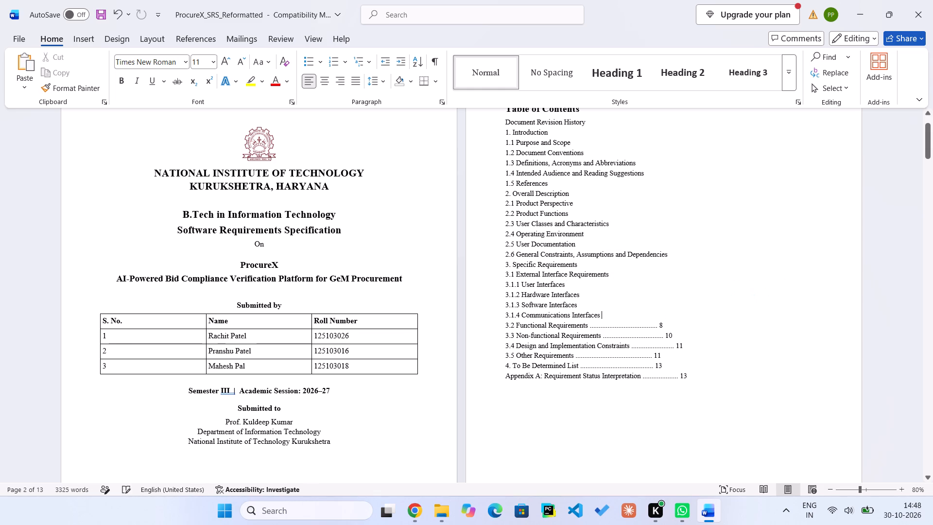
# Delete the dotted leaders and page numbers from contents entries "3.2 Functional Requirements" through "4. To Be Determined List".
pyautogui.click(660, 324)
pyautogui.moveTo(665, 325); pyautogui.dragTo(637, 325)
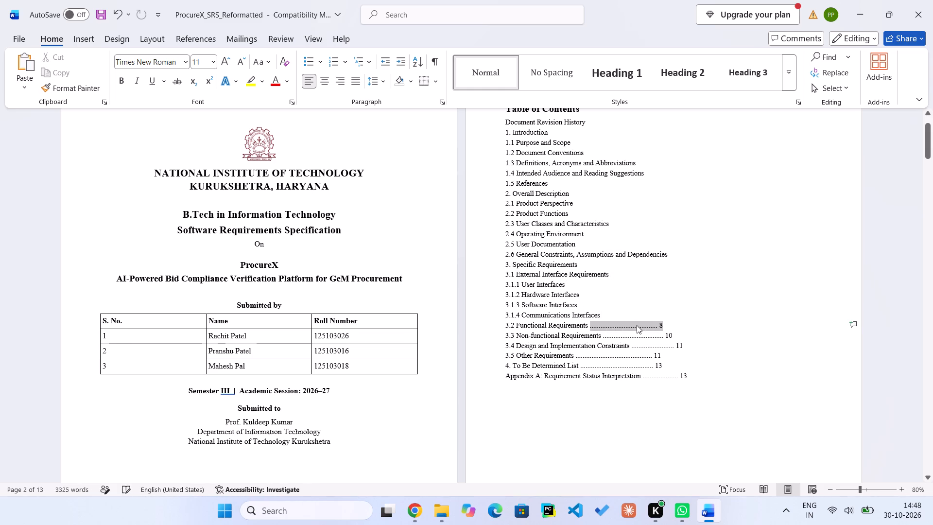
pyautogui.press('BackSpace')
pyautogui.moveTo(691, 335); pyautogui.dragTo(637, 333)
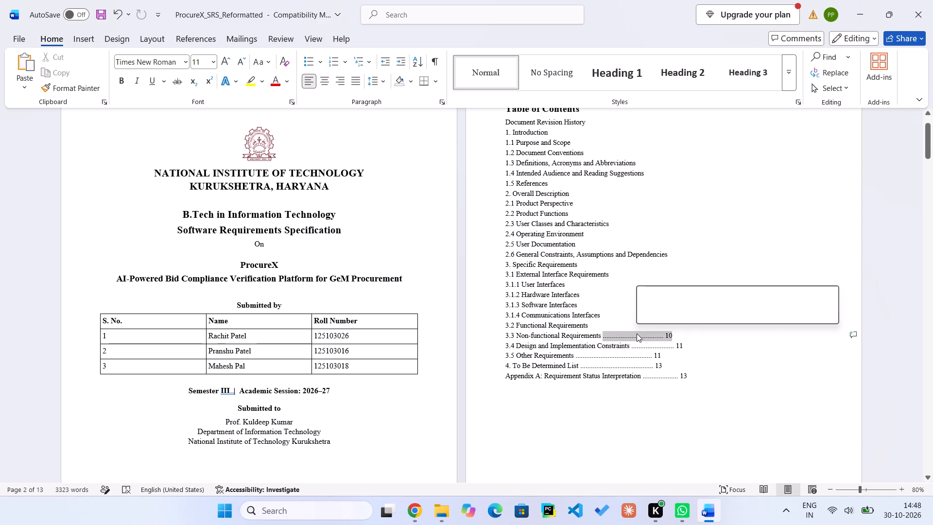
pyautogui.press('BackSpace')
pyautogui.moveTo(696, 344); pyautogui.dragTo(662, 343)
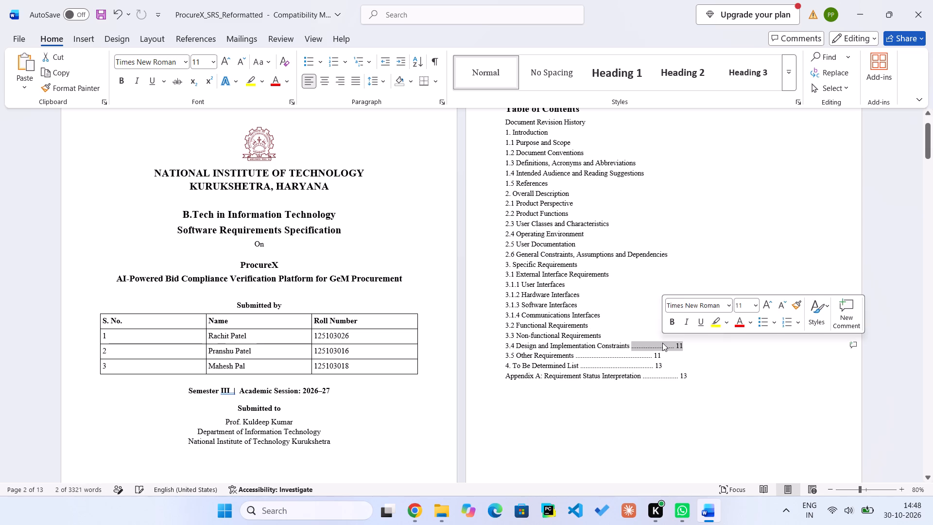
pyautogui.press('BackSpace')
pyautogui.moveTo(665, 352); pyautogui.dragTo(646, 351)
pyautogui.press('BackSpace')
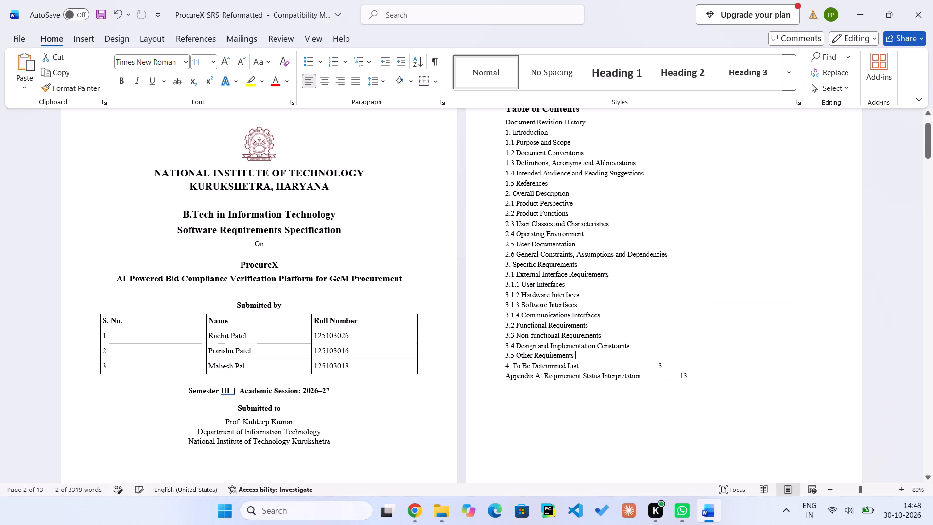
pyautogui.moveTo(666, 365); pyautogui.dragTo(641, 364)
pyautogui.press('BackSpace')
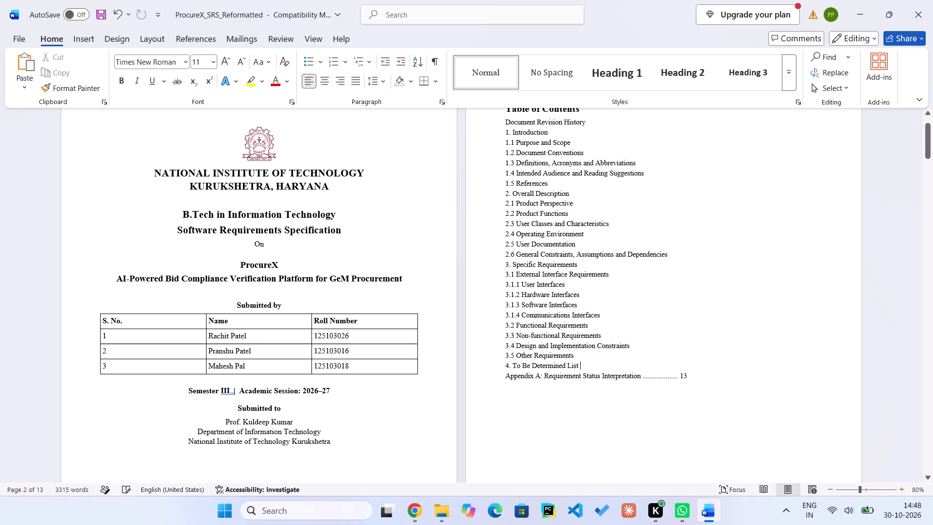
# Delete the whole "Appendix A: Requirement Status Interpretation" entry from the Table of Contents.
pyautogui.moveTo(701, 376); pyautogui.dragTo(699, 367)
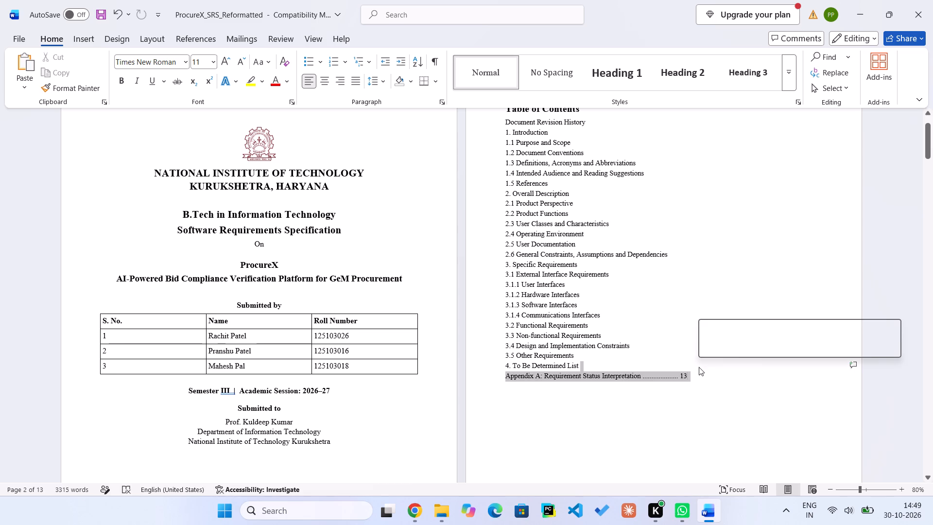
pyautogui.press('BackSpace')
# Compare the document's closing sections, the To Be Determined List and Appendix A, with the last page of 2. SRS_Template.pdf in Chrome.
pyautogui.scroll(-5, 699, 367)
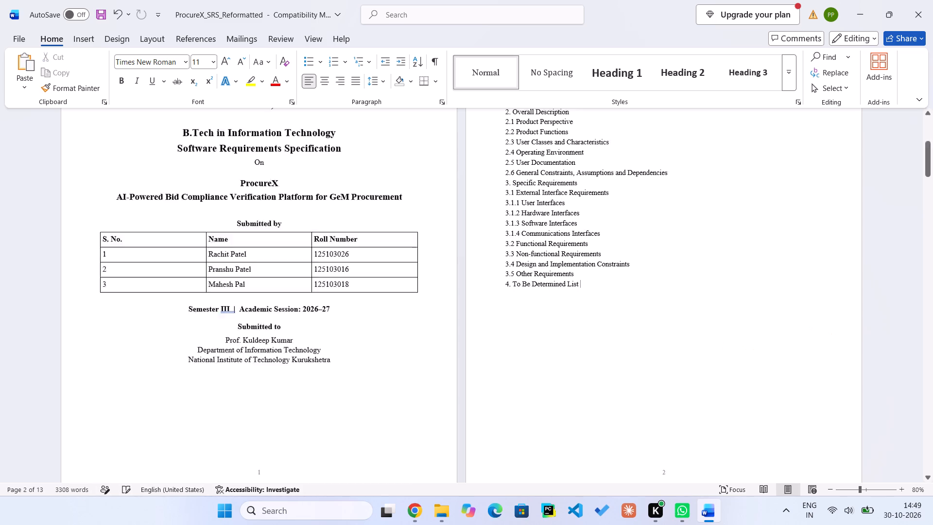
pyautogui.scroll(-20, 699, 367)
pyautogui.scroll(-10, 699, 367)
pyautogui.scroll(2, 699, 367)
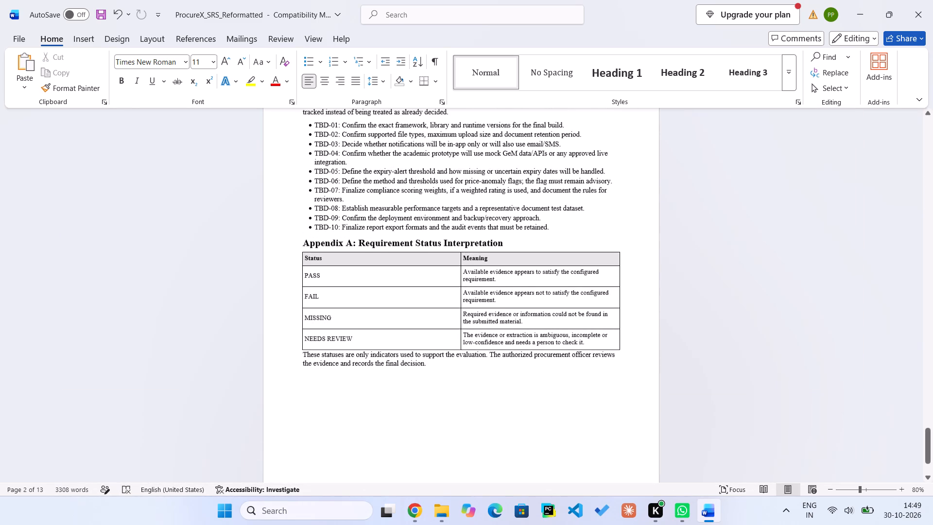
pyautogui.scroll(1, 699, 367)
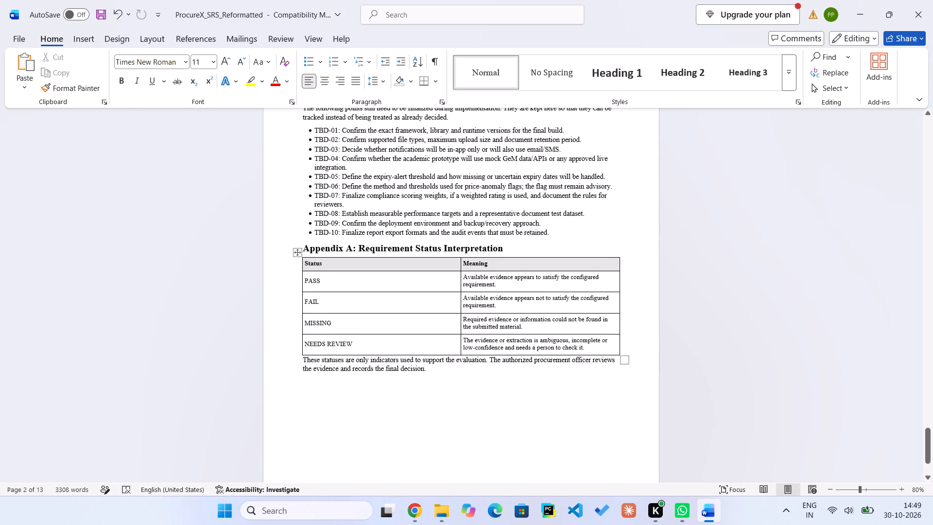
pyautogui.click(412, 507)
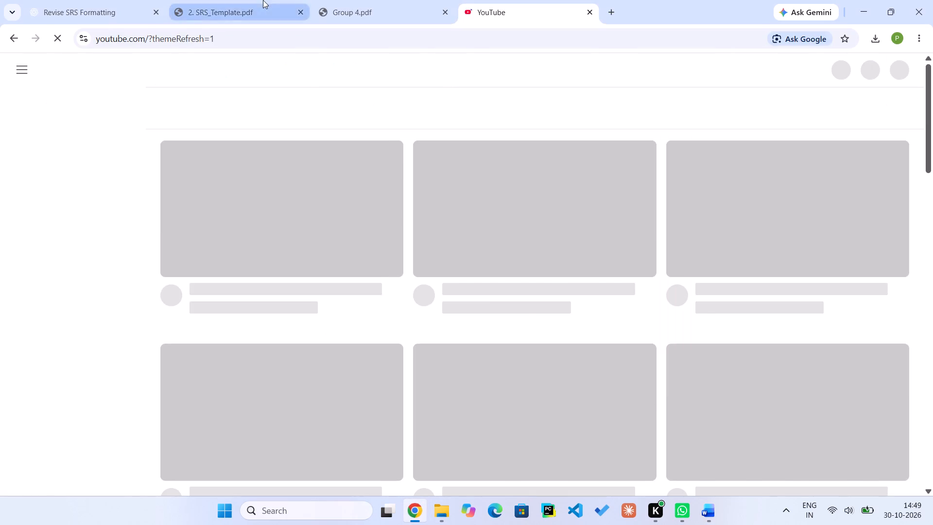
pyautogui.click(263, 0)
pyautogui.scroll(-16, 546, 330)
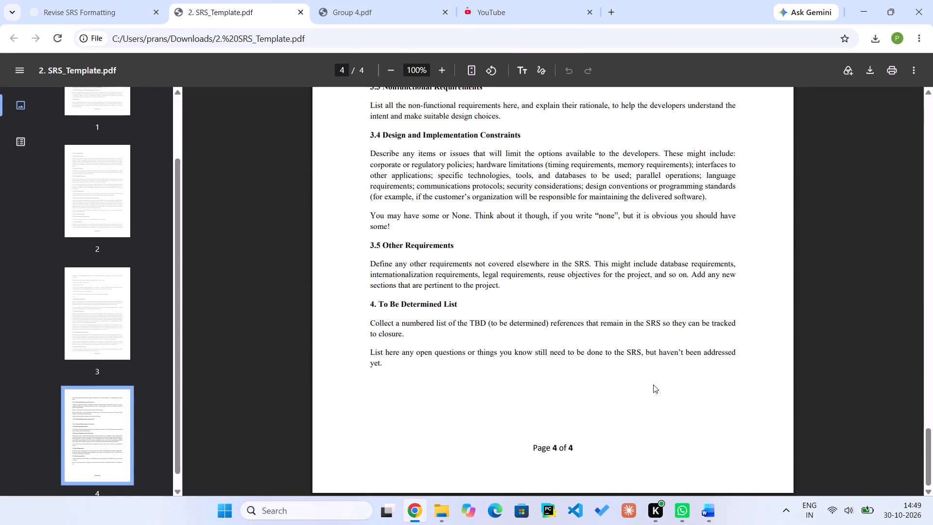
pyautogui.click(676, 358)
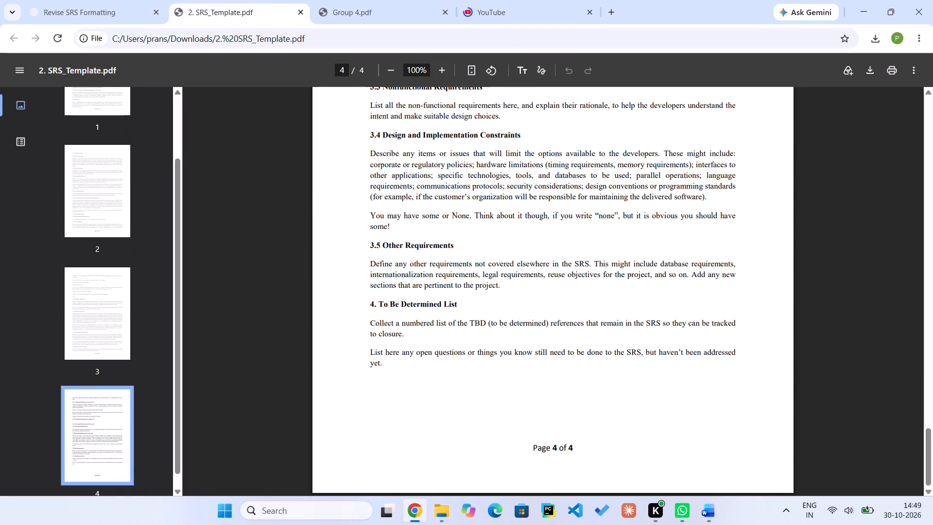
pyautogui.click(708, 321)
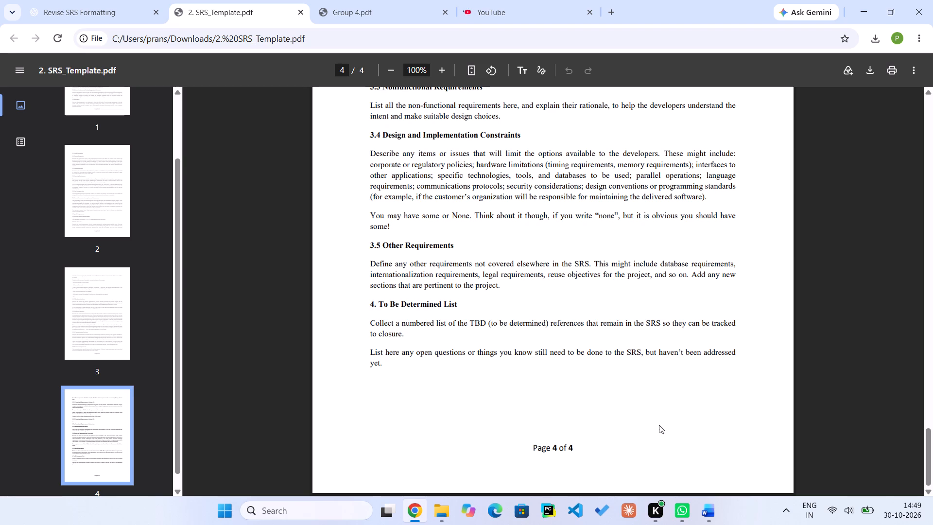
pyautogui.click(701, 512)
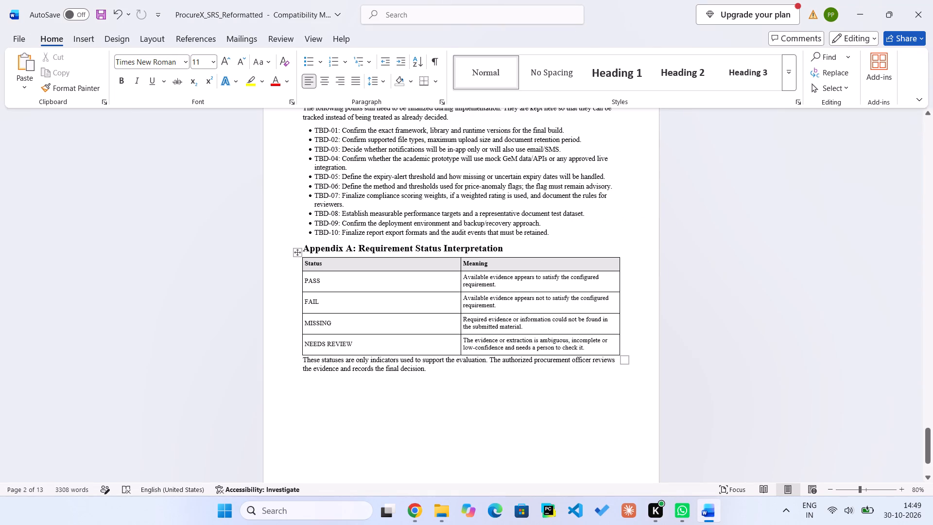
pyautogui.scroll(16, 533, 303)
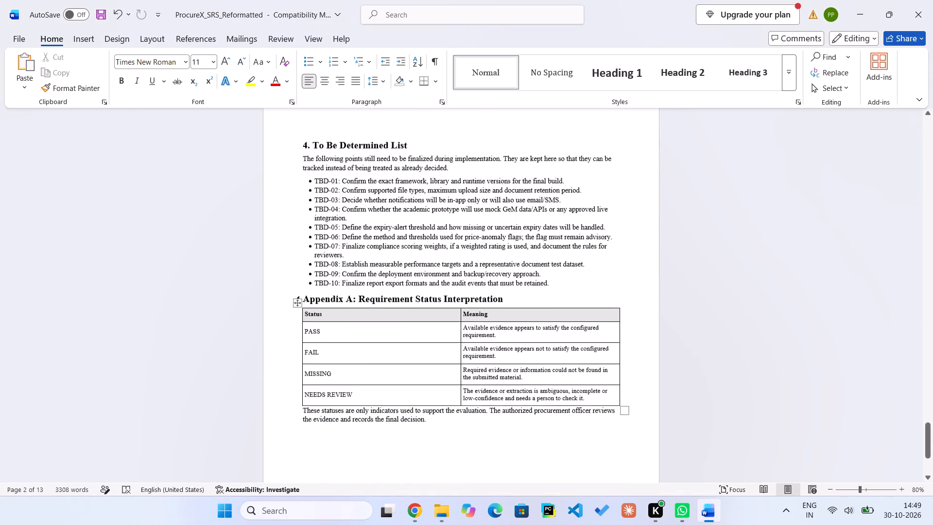
pyautogui.scroll(17, 533, 303)
pyautogui.scroll(-1, 533, 303)
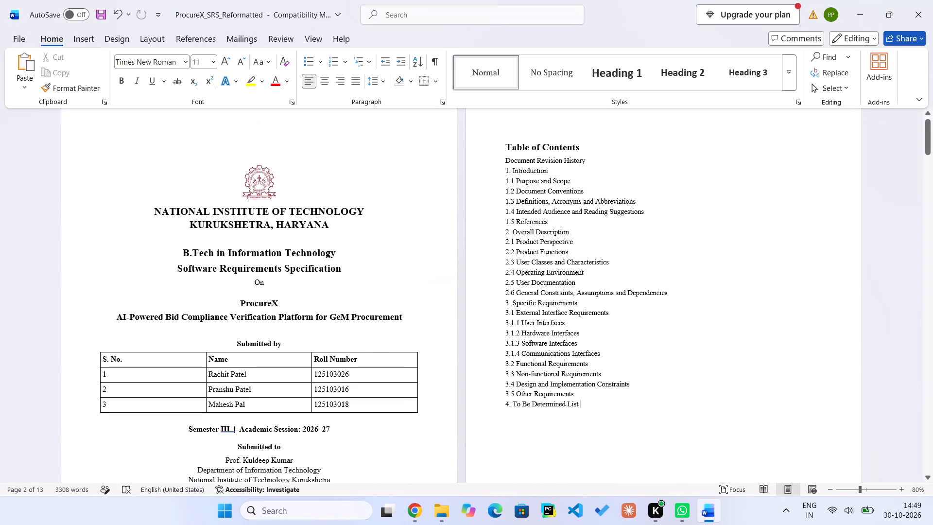
# Set all entries under the Table of Contents heading to 12 pt.
pyautogui.moveTo(586, 407); pyautogui.dragTo(494, 164)
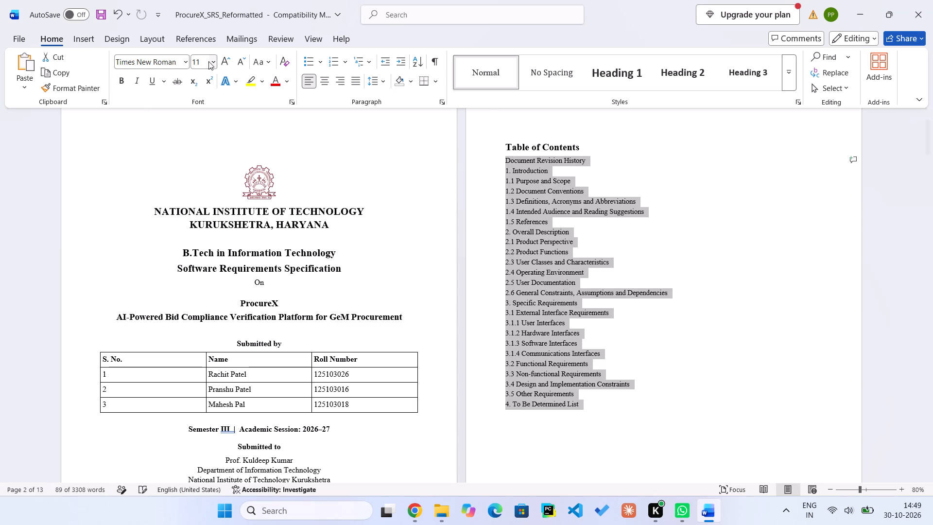
pyautogui.click(198, 61)
pyautogui.write('12')
pyautogui.press('Return')
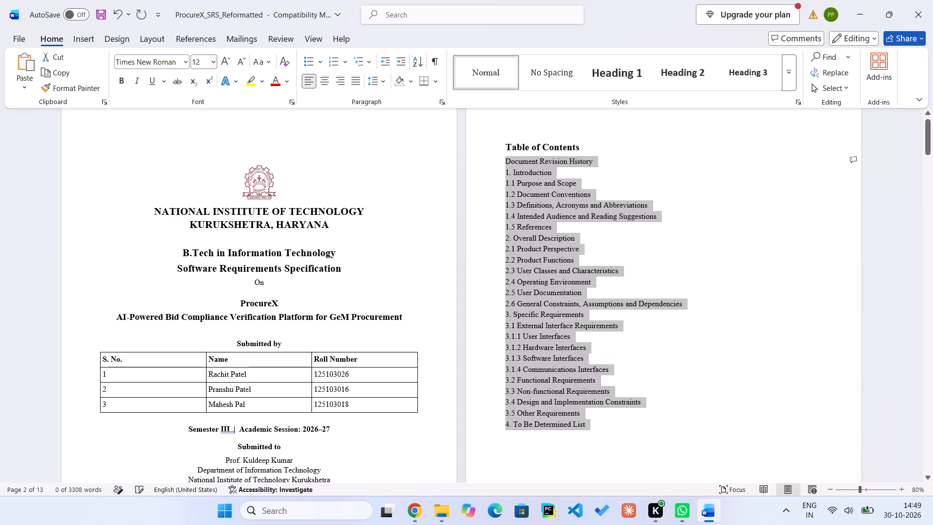
# Set the Table of Contents heading's font size to 14 pt.
pyautogui.moveTo(595, 152); pyautogui.dragTo(485, 153)
pyautogui.click(233, 64)
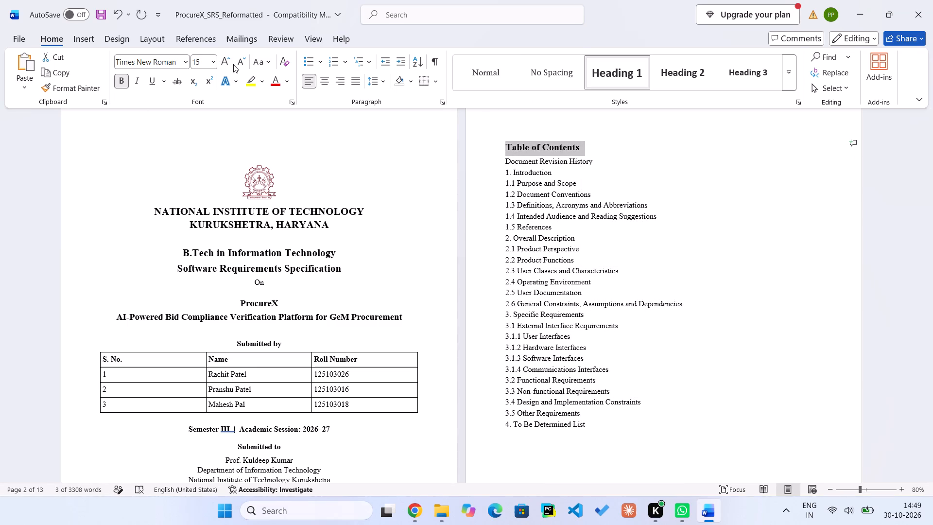
pyautogui.click(204, 62)
pyautogui.write('14')
pyautogui.press('Return')
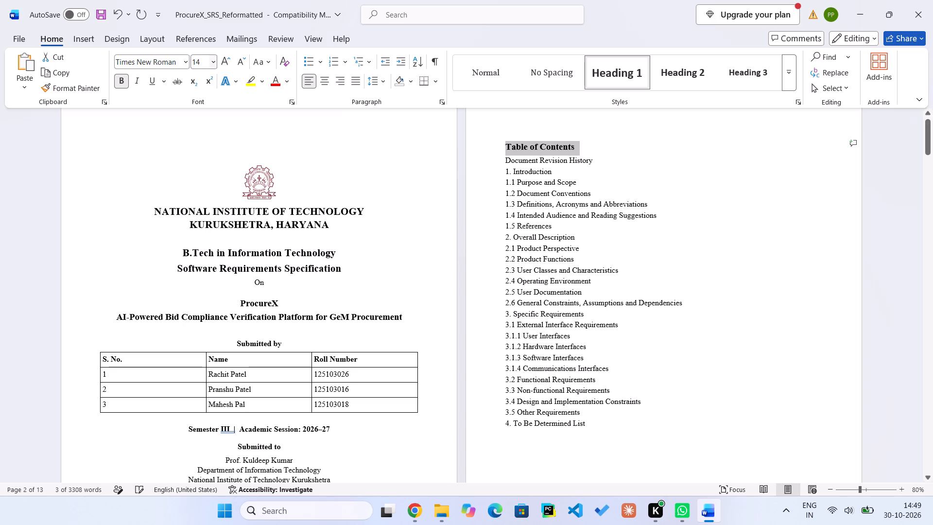
pyautogui.click(639, 232)
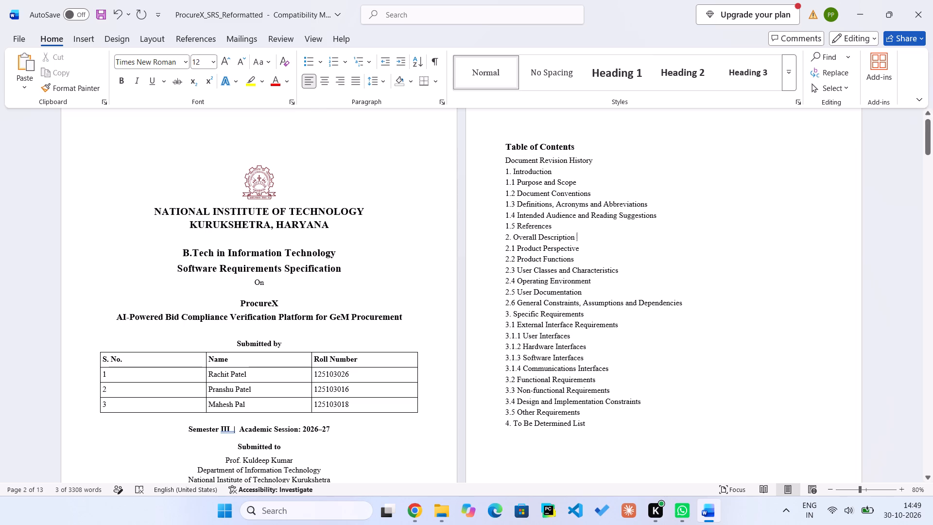
# Compare the Document Revision History page with the section outline in 2. SRS_Template.pdf in Chrome, returning to the Word document when finished.
pyautogui.scroll(-4, 628, 275)
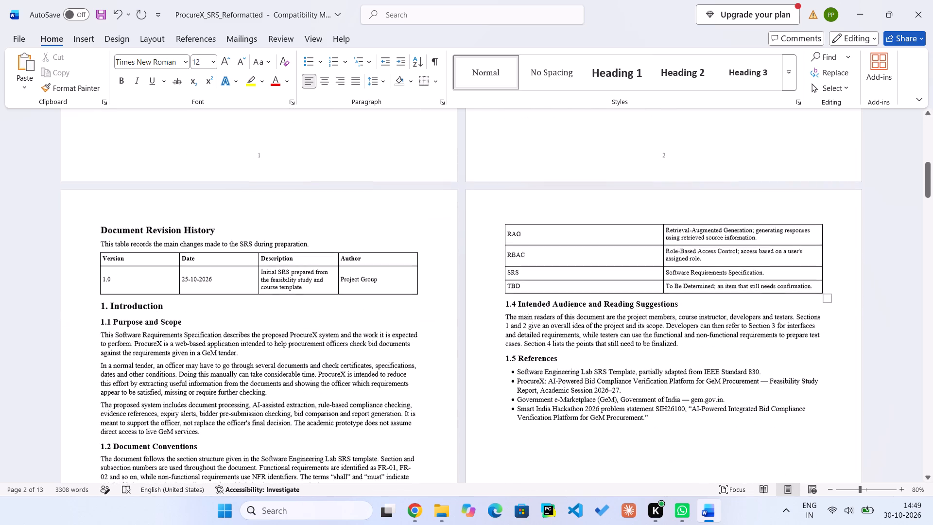
pyautogui.click(170, 277)
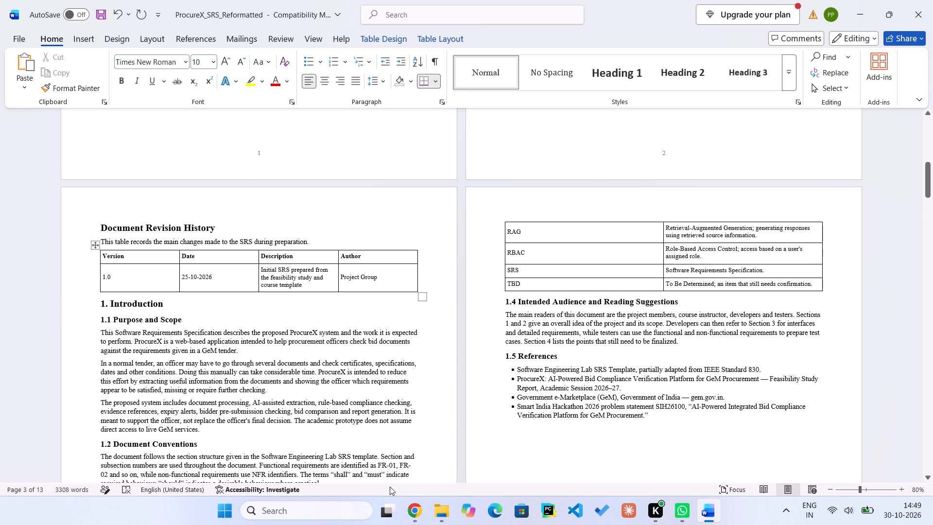
pyautogui.click(413, 511)
pyautogui.scroll(11, 413, 233)
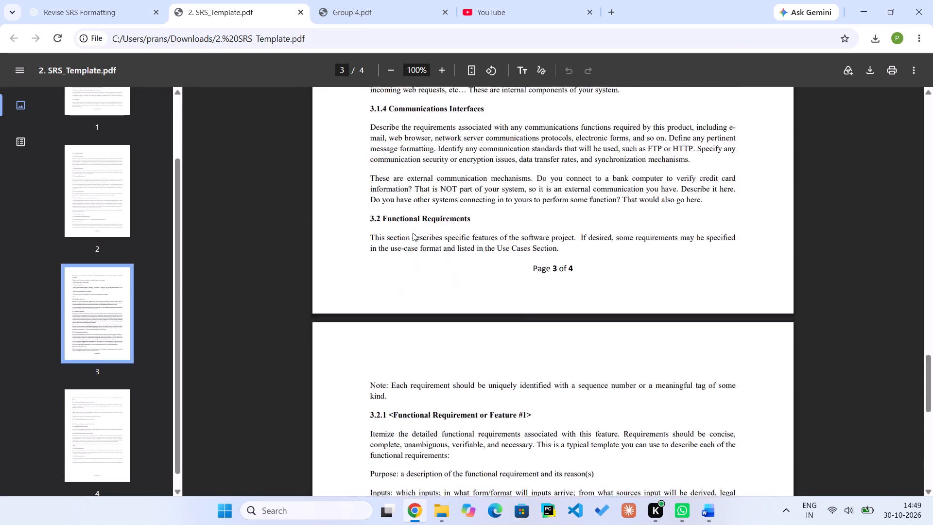
pyautogui.scroll(10, 413, 233)
pyautogui.scroll(-2, 413, 233)
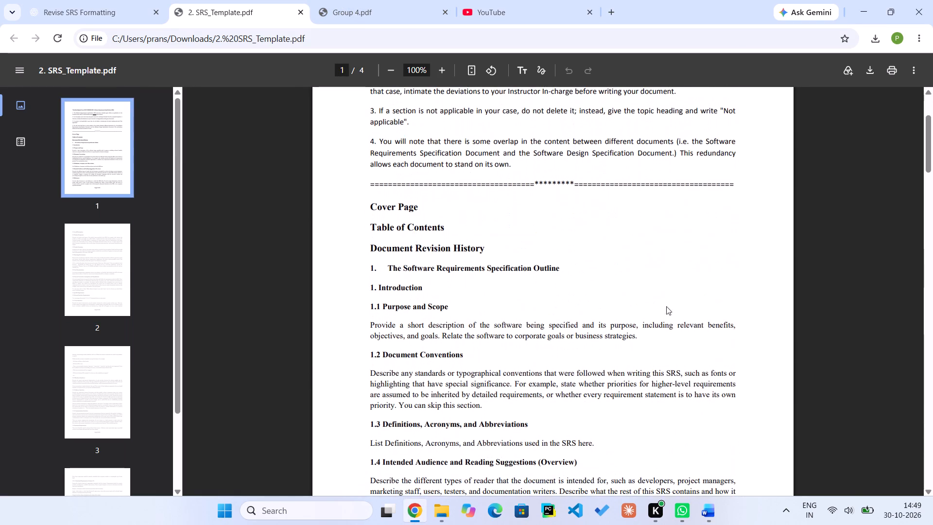
pyautogui.click(708, 508)
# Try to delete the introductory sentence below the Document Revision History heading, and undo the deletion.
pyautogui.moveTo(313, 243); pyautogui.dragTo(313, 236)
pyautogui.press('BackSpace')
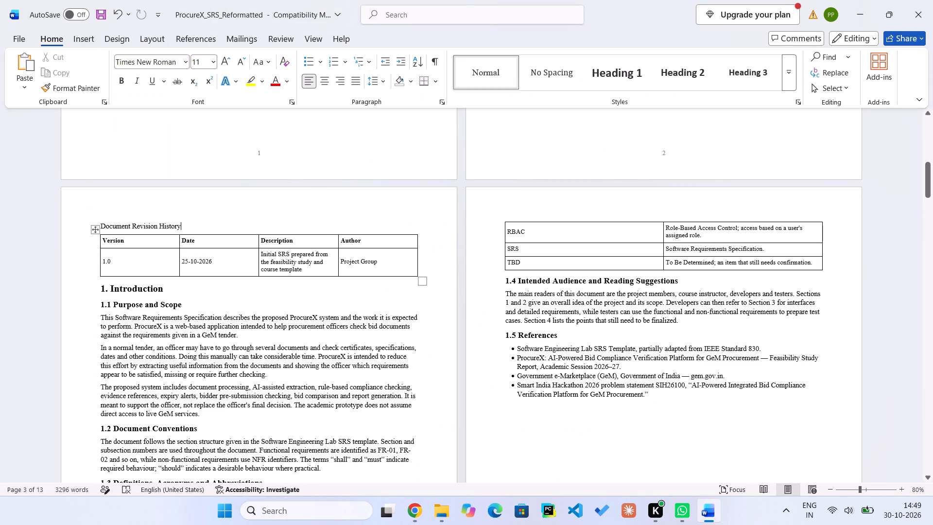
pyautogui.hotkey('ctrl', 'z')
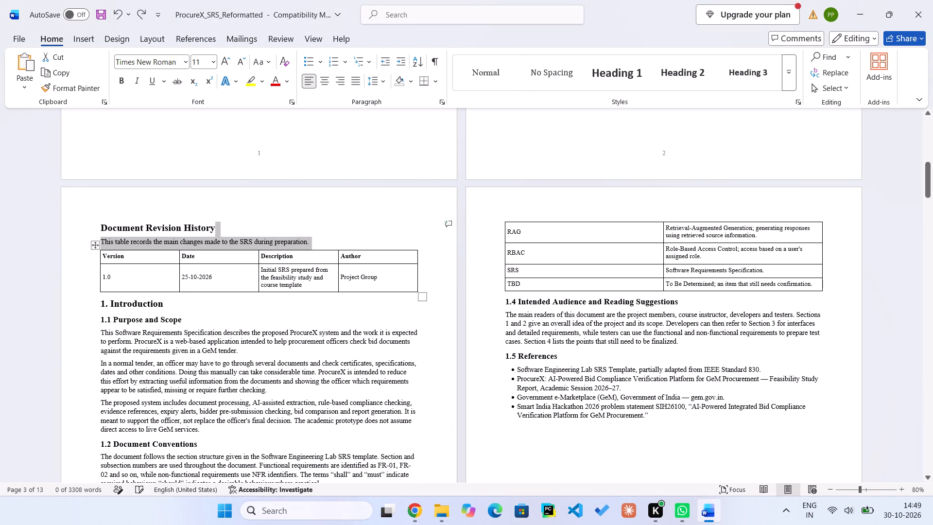
# Delete the sentence "This table records the main changes made to the SRS during preparation." and its empty line above the revision table.
pyautogui.click(318, 245)
pyautogui.press('BackSpace')
pyautogui.press('BackSpace')
pyautogui.press('BackSpace')
pyautogui.press('BackSpace')
pyautogui.press('BackSpace')
pyautogui.press('BackSpace')
pyautogui.press('BackSpace')
pyautogui.press('BackSpace')
pyautogui.press('BackSpace')
pyautogui.press('BackSpace')
pyautogui.press('BackSpace')
pyautogui.press('BackSpace')
pyautogui.press('BackSpace')
pyautogui.press('BackSpace')
pyautogui.press('BackSpace')
pyautogui.press('BackSpace')
pyautogui.press('BackSpace')
pyautogui.press('BackSpace')
pyautogui.press('BackSpace')
pyautogui.press('BackSpace')
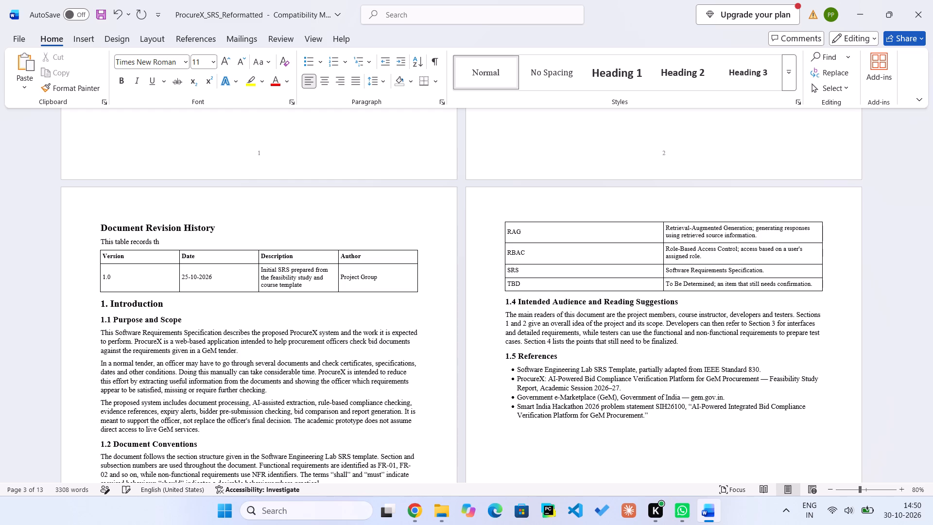
pyautogui.press('BackSpace')
pyautogui.press('BackSpace')
pyautogui.press('BackSpace')
pyautogui.press('BackSpace')
pyautogui.press('BackSpace')
pyautogui.press('BackSpace')
pyautogui.press('BackSpace')
pyautogui.press('BackSpace')
pyautogui.press('BackSpace')
pyautogui.press('BackSpace')
pyautogui.press('BackSpace')
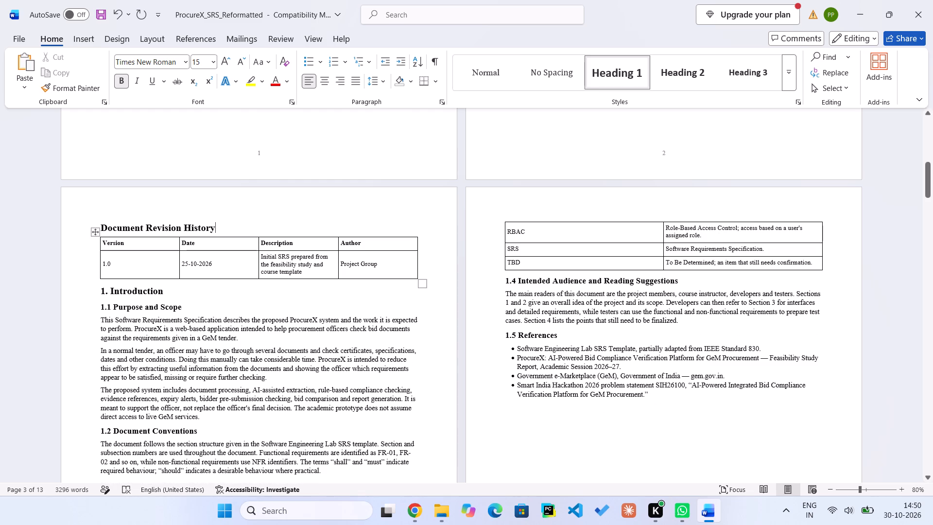
# Insert a row below version 1.0 in the revision history table and enter 1.1 as its version.
pyautogui.click(132, 269)
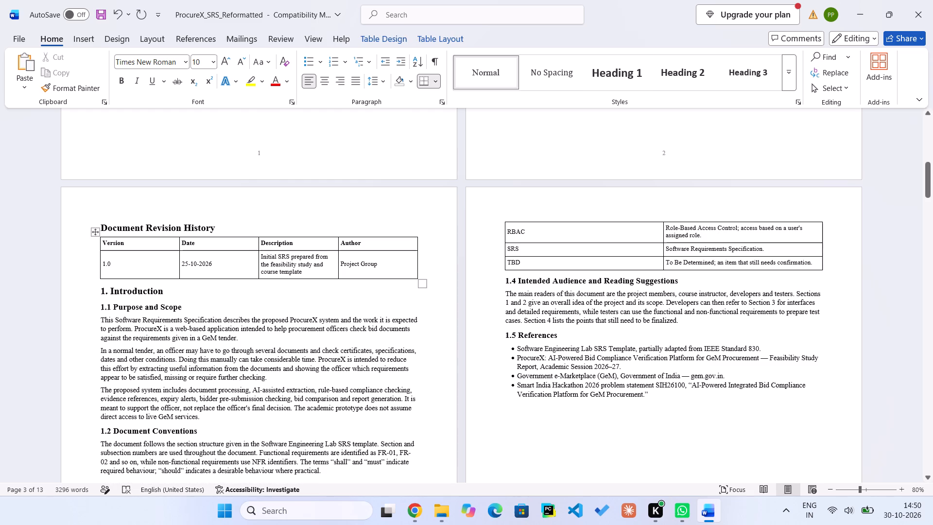
pyautogui.rightClick(220, 265)
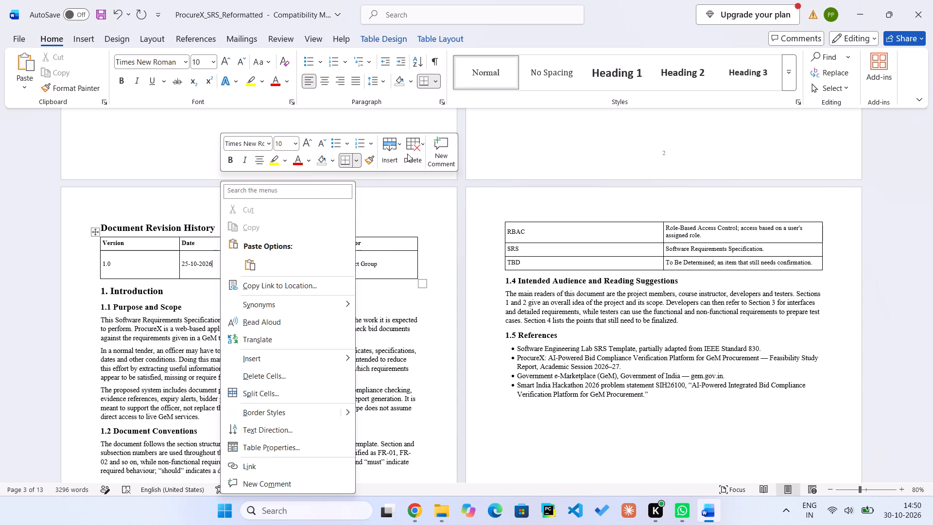
pyautogui.click(397, 153)
pyautogui.click(429, 193)
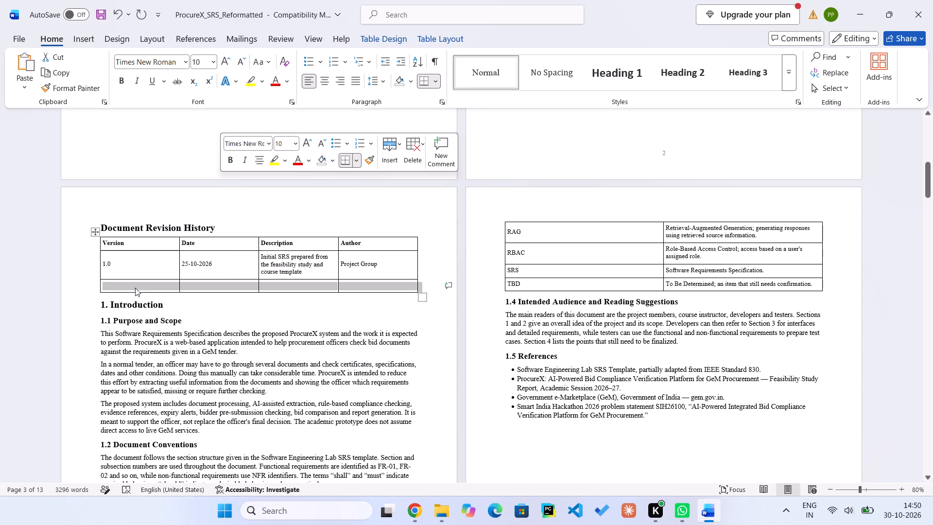
pyautogui.click(133, 283)
pyautogui.write('1.1')
pyautogui.click(237, 286)
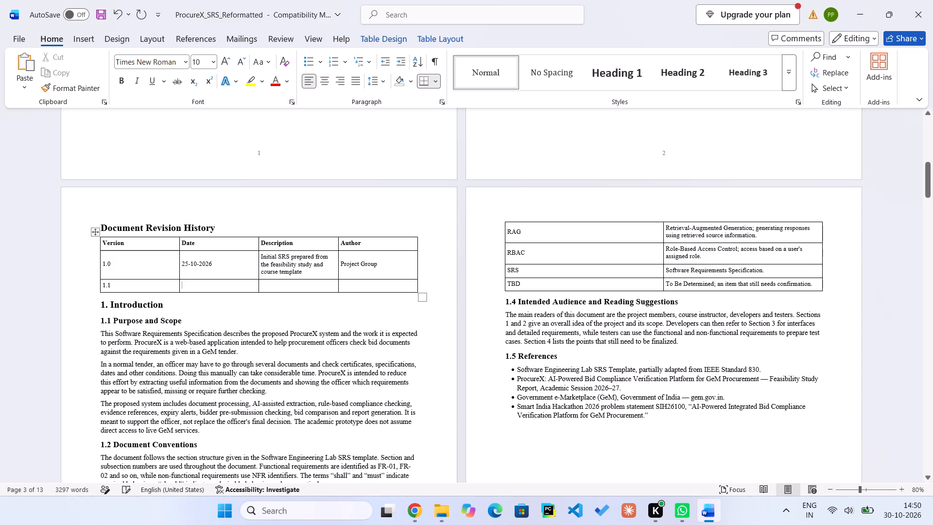
# Replace "Project Group" in version 1.0's author cell with "Rachit, Pranshu, Mahesh".
pyautogui.click(300, 289)
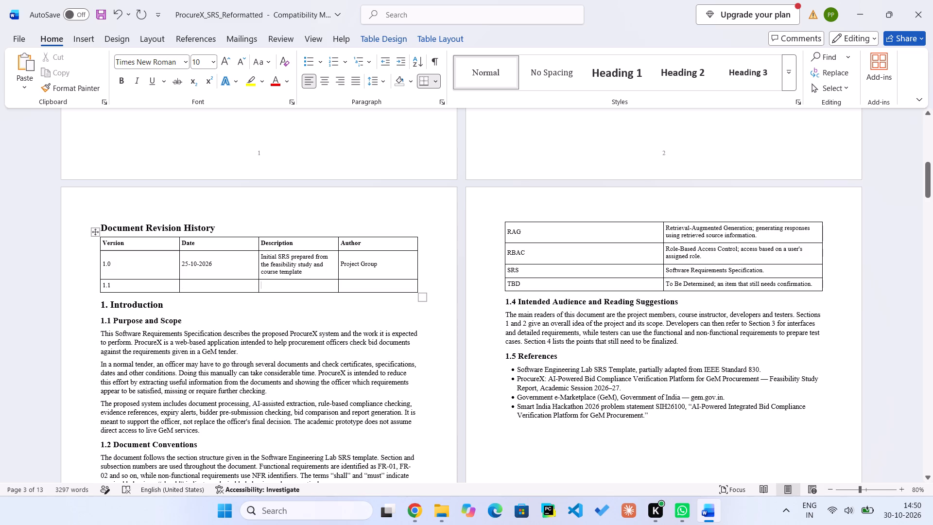
pyautogui.click(313, 275)
pyautogui.click(313, 274)
pyautogui.moveTo(392, 266); pyautogui.dragTo(342, 263)
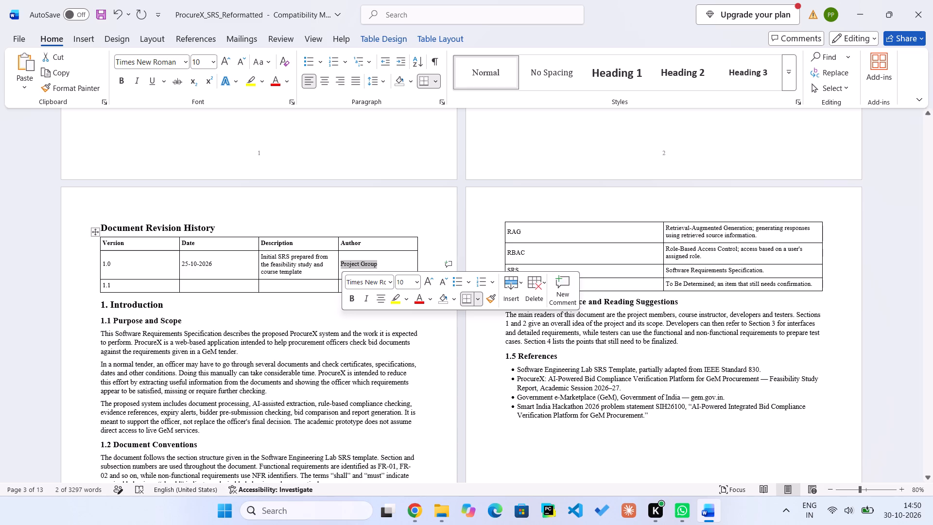
pyautogui.click(397, 258)
pyautogui.moveTo(380, 263); pyautogui.dragTo(334, 263)
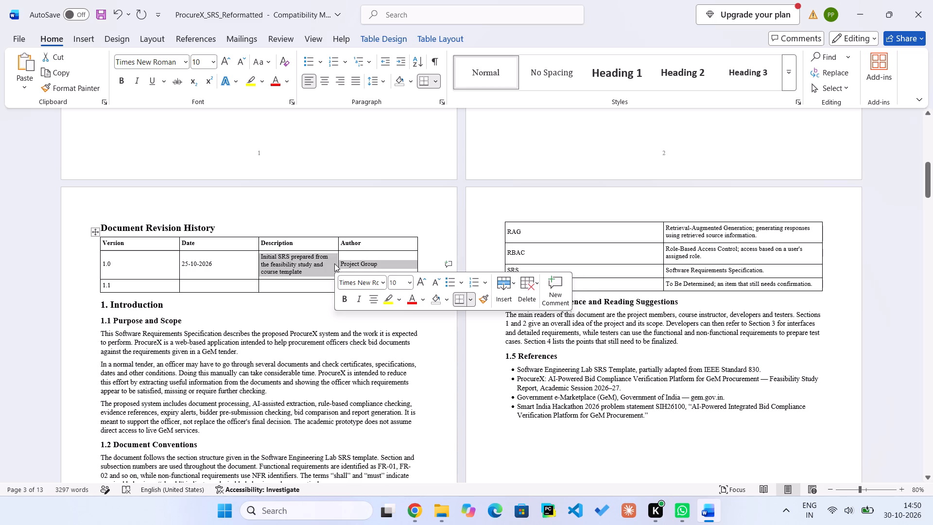
pyautogui.moveTo(373, 261); pyautogui.dragTo(392, 263)
pyautogui.moveTo(392, 263); pyautogui.dragTo(347, 263)
pyautogui.write('Rachit, pranshu')
pyautogui.hotkey('ctrl', 'shift', 'Left')
pyautogui.write('Pranshu, Mahesh')
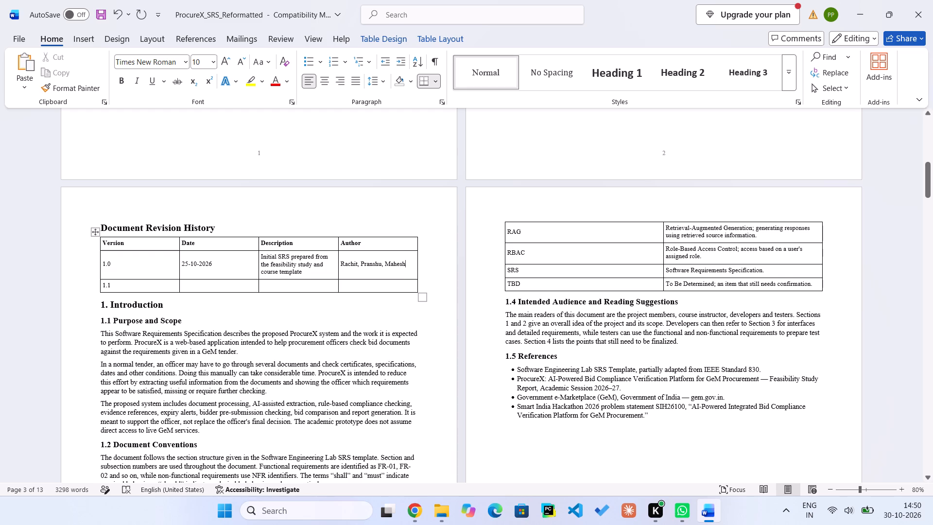
# Copy the author names from version 1.0's row into version 1.1's author cell in the revision history table.
pyautogui.moveTo(406, 263); pyautogui.dragTo(341, 265)
pyautogui.hotkey('ctrl', 'c')
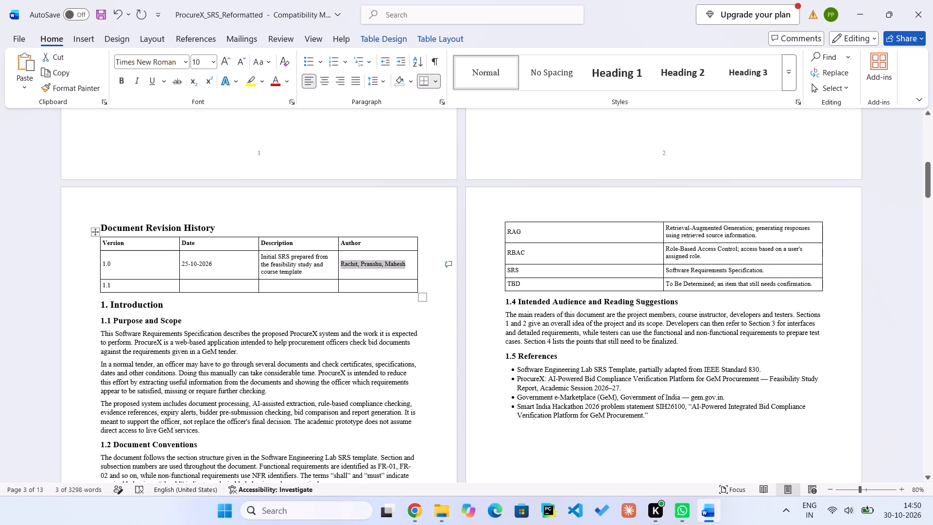
pyautogui.click(358, 290)
pyautogui.click(351, 282)
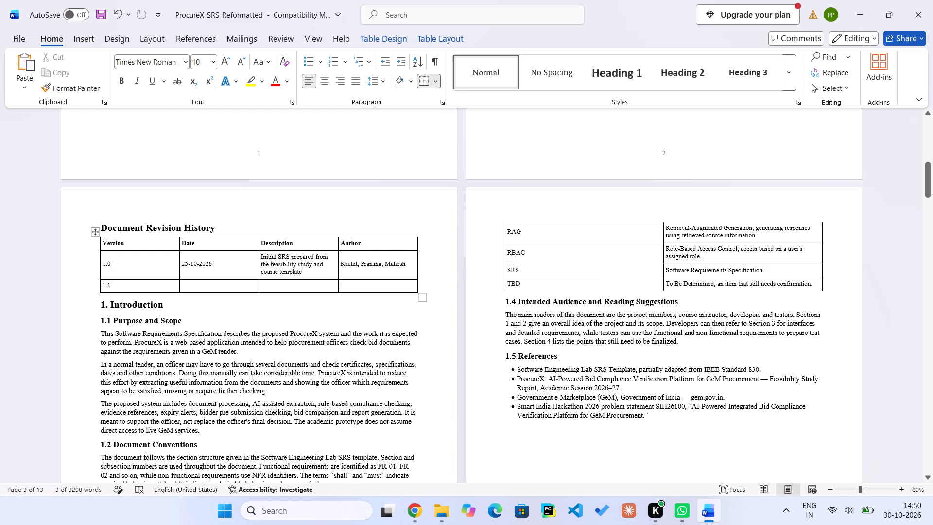
pyautogui.hotkey('ctrl', 'v')
# Copy the date 25-10-2026 from version 1.0's row into version 1.1's date cell.
pyautogui.moveTo(219, 262); pyautogui.dragTo(188, 262)
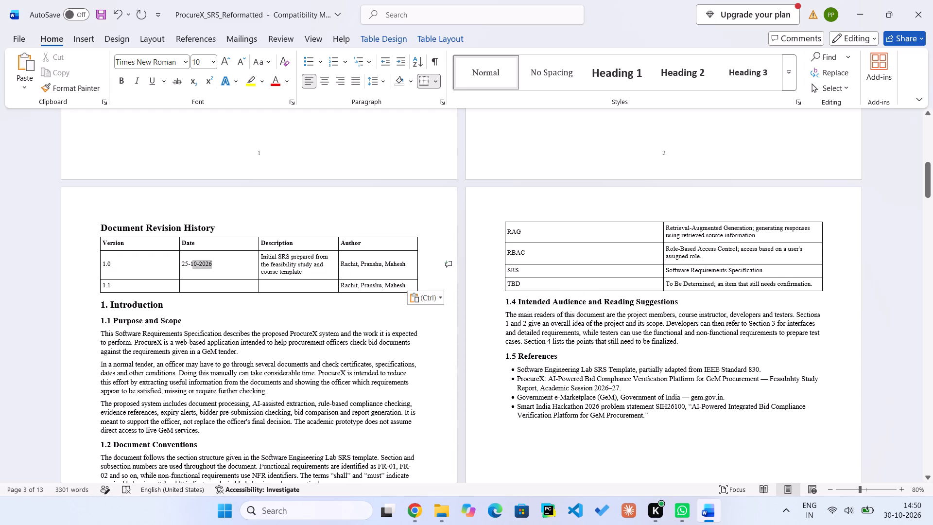
pyautogui.moveTo(188, 262); pyautogui.dragTo(187, 262)
pyautogui.click(222, 264)
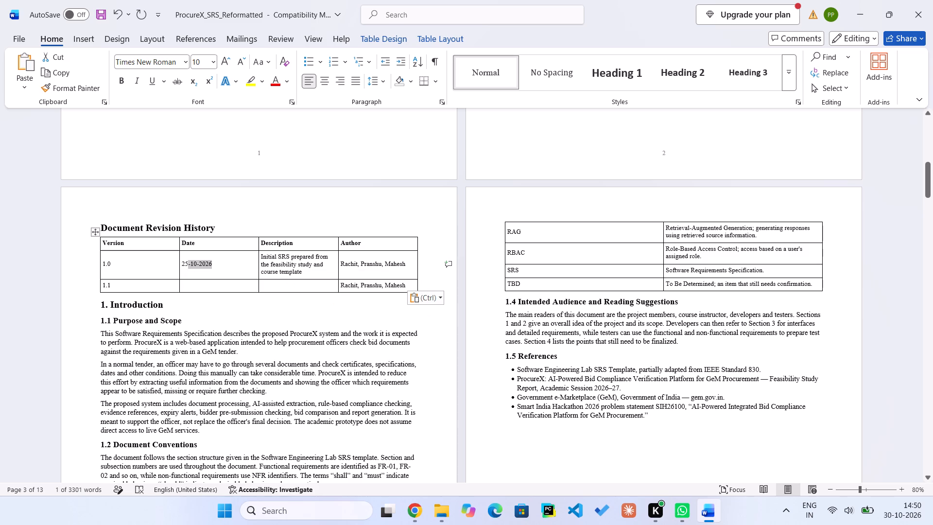
pyautogui.moveTo(222, 264); pyautogui.dragTo(181, 266)
pyautogui.hotkey('ctrl', 'c')
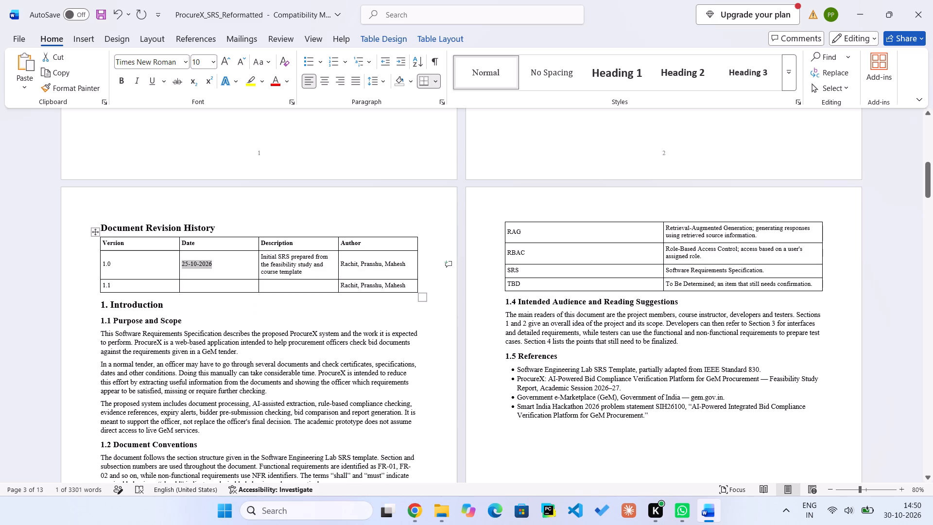
pyautogui.click(204, 289)
pyautogui.hotkey('ctrl', 'v')
# Consult the system calendar and change version 1.0's date in the revision history table to 21-10-2026.
pyautogui.click(897, 507)
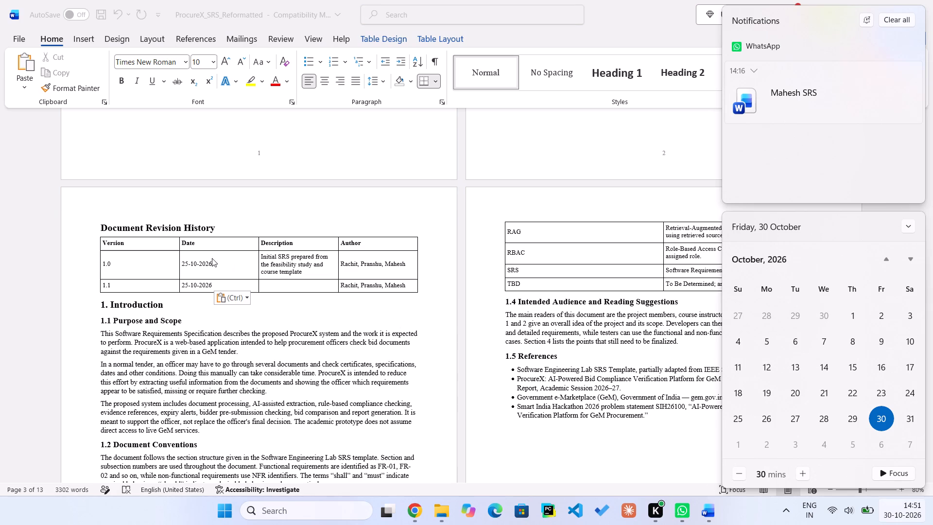
pyautogui.click(188, 261)
pyautogui.click(188, 263)
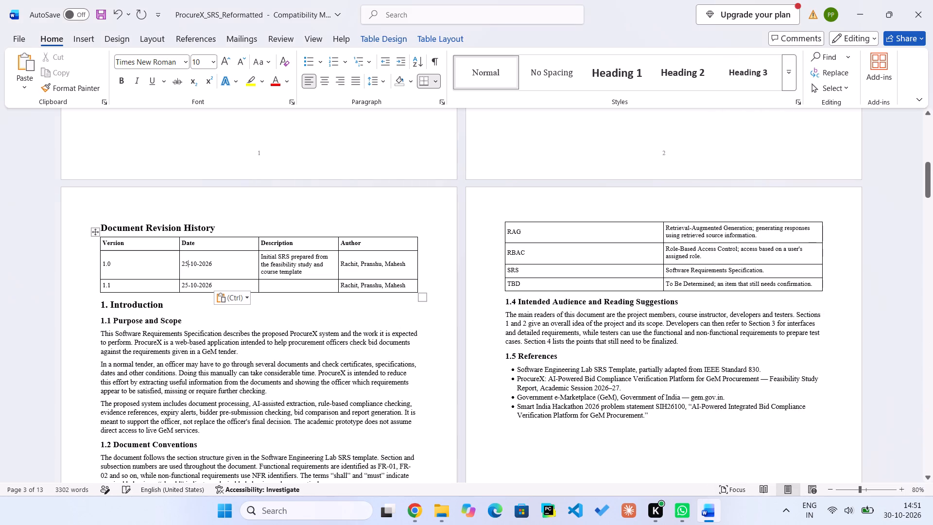
pyautogui.press('BackSpace')
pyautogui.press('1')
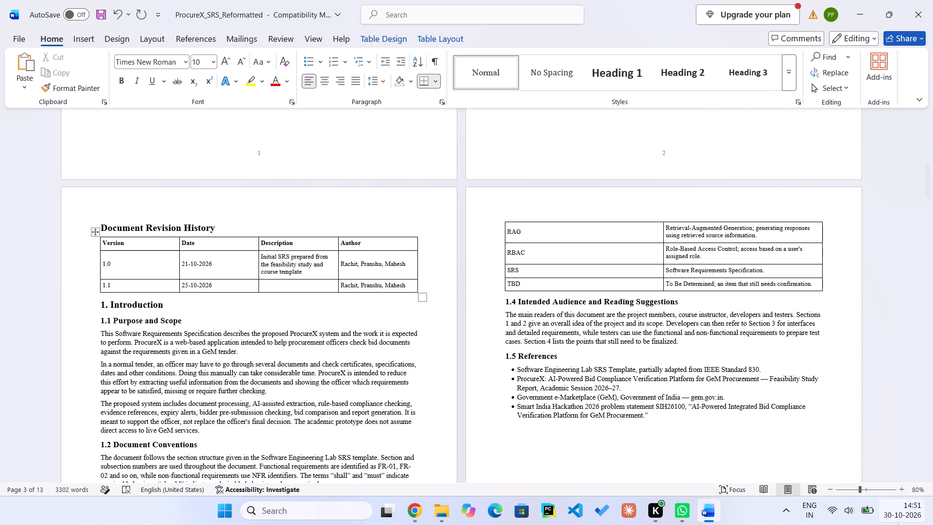
# Check the system calendar again and return to version 1.1's date in the revision history table for editing.
pyautogui.click(898, 524)
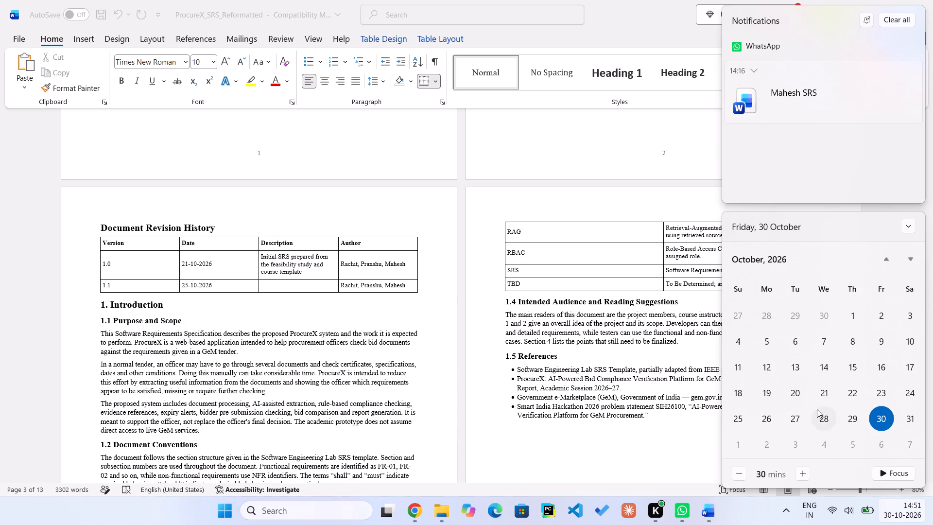
pyautogui.click(188, 284)
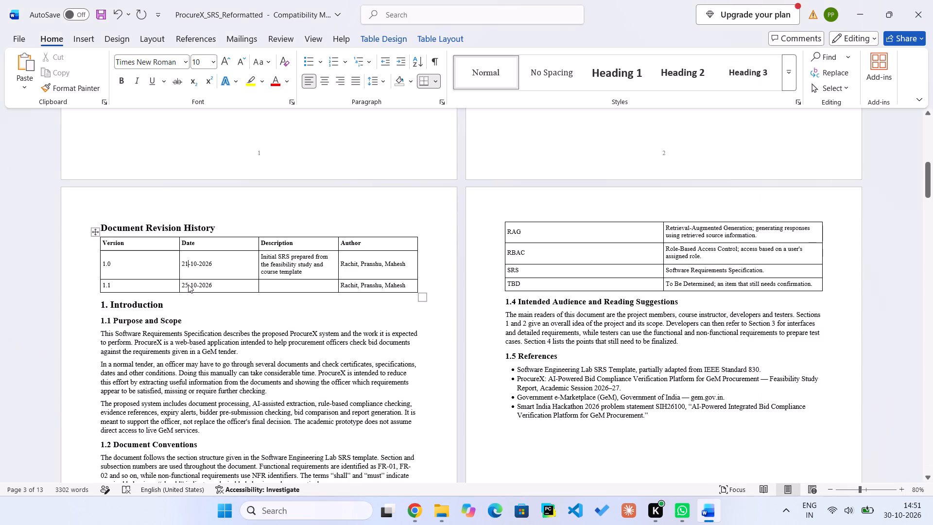
# Set version 1.1's date in the revision history table to 26-10-2026.
pyautogui.click(187, 285)
pyautogui.press('BackSpace')
pyautogui.press('6')
# Enter "Refined the discrepancies in the previous version" as version 1.1's description, correcting the spelling of "discrepancies".
pyautogui.click(292, 281)
pyautogui.write('Refined the discrepensies')
pyautogui.press('space')
pyautogui.press('Left')
pyautogui.press('Right')
pyautogui.press('Right')
pyautogui.press('Left')
pyautogui.write('in the previous version')
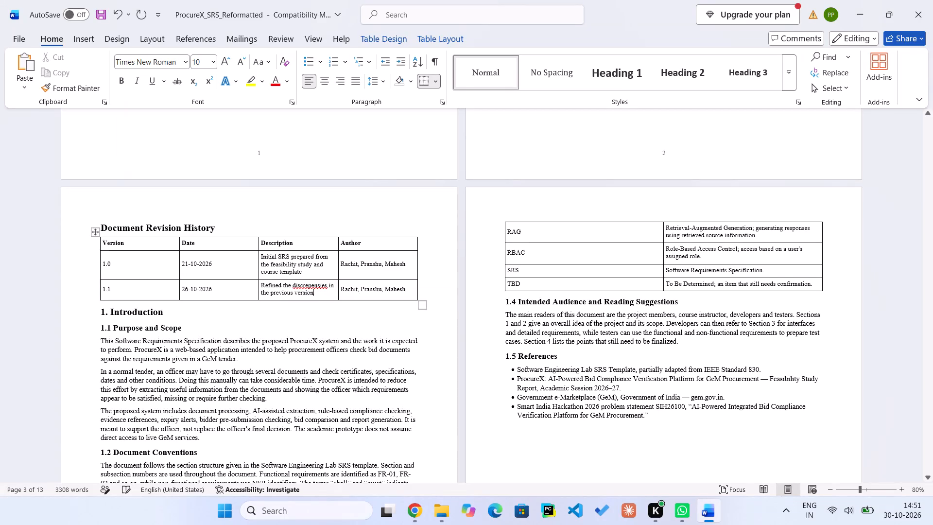
pyautogui.click(314, 285)
pyautogui.rightClick(314, 285)
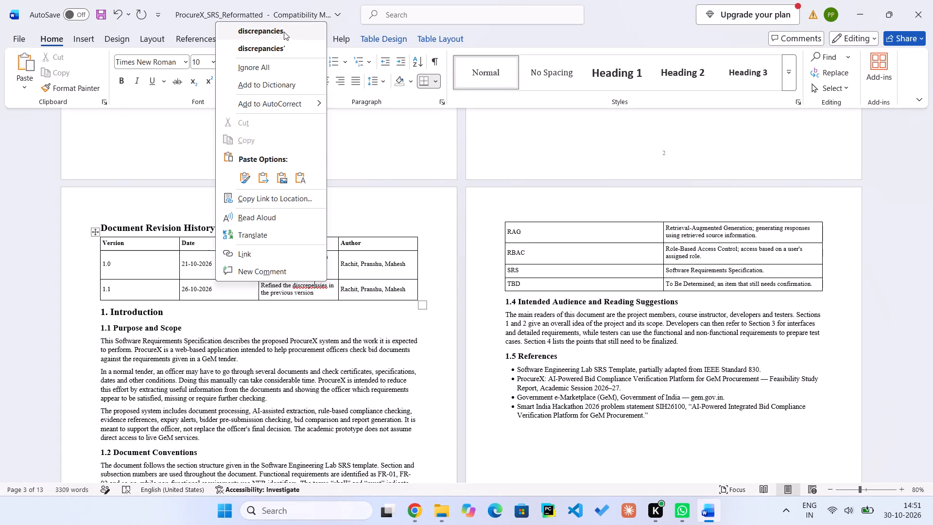
pyautogui.click(285, 33)
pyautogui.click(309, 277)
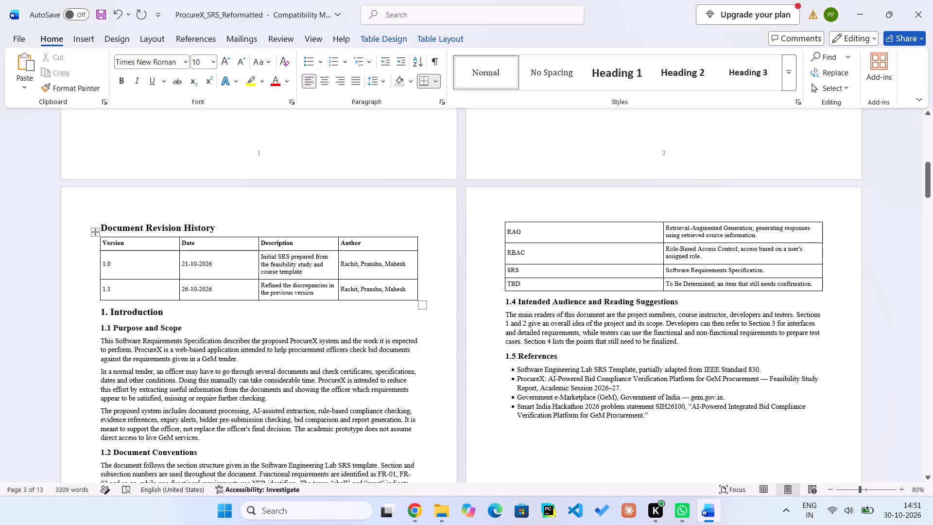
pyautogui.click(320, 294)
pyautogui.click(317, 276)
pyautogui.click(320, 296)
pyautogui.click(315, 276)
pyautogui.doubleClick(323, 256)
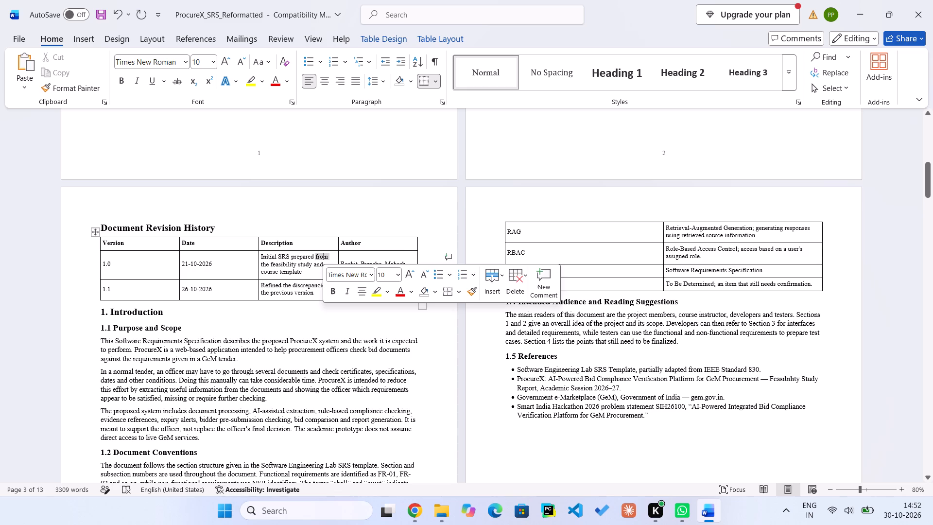
# Reword version 1.0's description in the revision history table, replacing "from the" with "with the help of".
pyautogui.write('with th')
pyautogui.press('BackSpace')
pyautogui.press('BackSpace')
pyautogui.press('BackSpace')
pyautogui.press('Right')
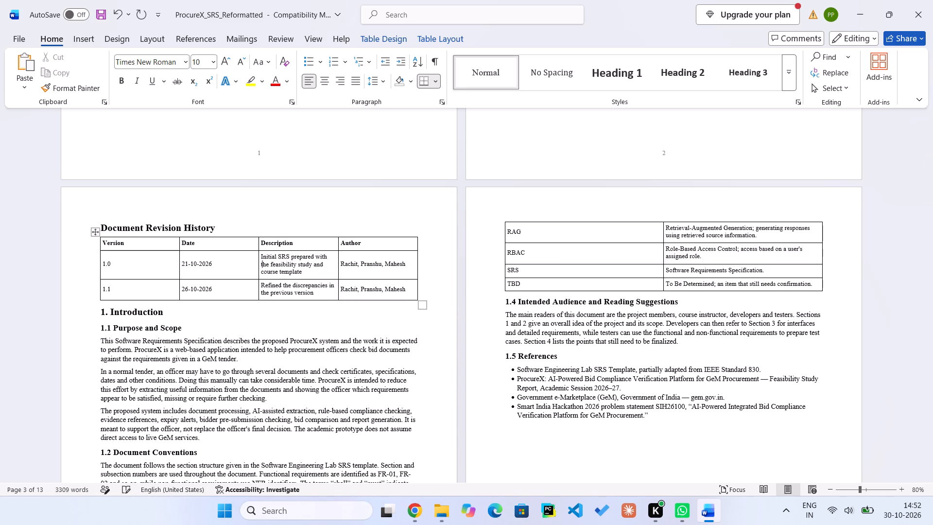
pyautogui.press('Right')
pyautogui.press('Right')
pyautogui.press('Right')
pyautogui.press('space')
pyautogui.write('help of')
pyautogui.press('space')
pyautogui.press('BackSpace')
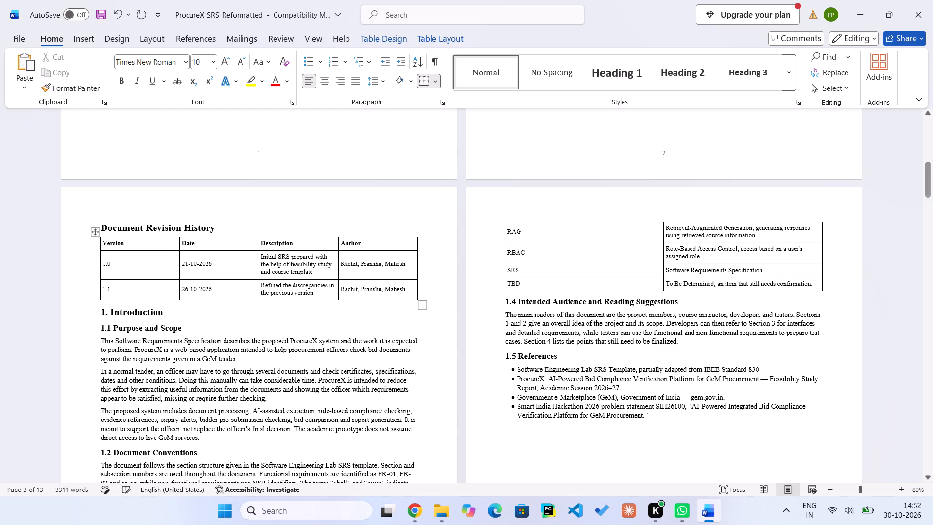
# Delete the word "course" before "template" in version 1.0's description.
pyautogui.click(332, 275)
pyautogui.click(332, 266)
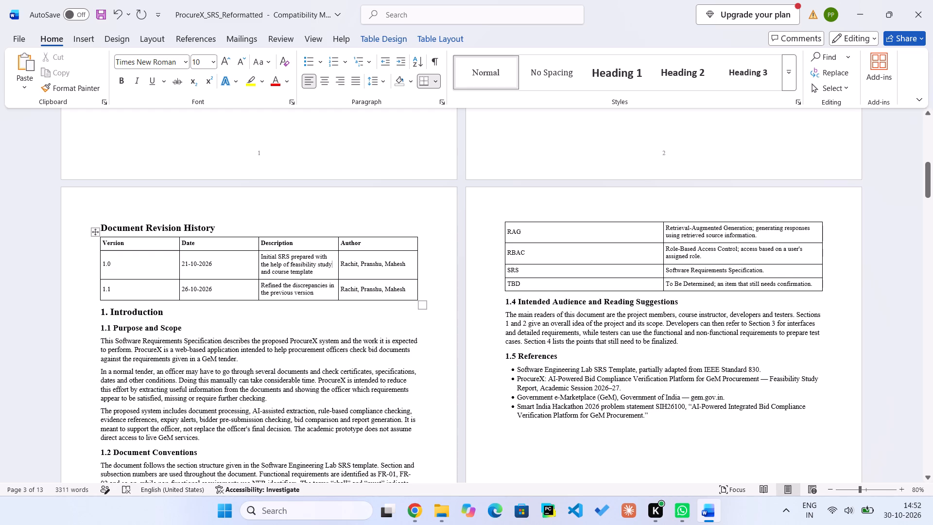
pyautogui.click(316, 272)
pyautogui.hotkey('ctrl', 'Left')
pyautogui.hotkey('ctrl', 'shift', 'Left')
pyautogui.press('BackSpace')
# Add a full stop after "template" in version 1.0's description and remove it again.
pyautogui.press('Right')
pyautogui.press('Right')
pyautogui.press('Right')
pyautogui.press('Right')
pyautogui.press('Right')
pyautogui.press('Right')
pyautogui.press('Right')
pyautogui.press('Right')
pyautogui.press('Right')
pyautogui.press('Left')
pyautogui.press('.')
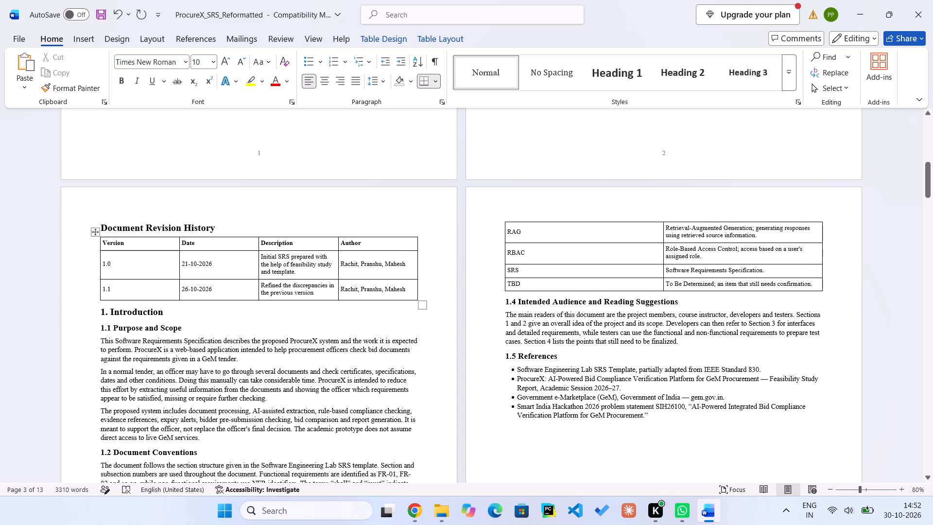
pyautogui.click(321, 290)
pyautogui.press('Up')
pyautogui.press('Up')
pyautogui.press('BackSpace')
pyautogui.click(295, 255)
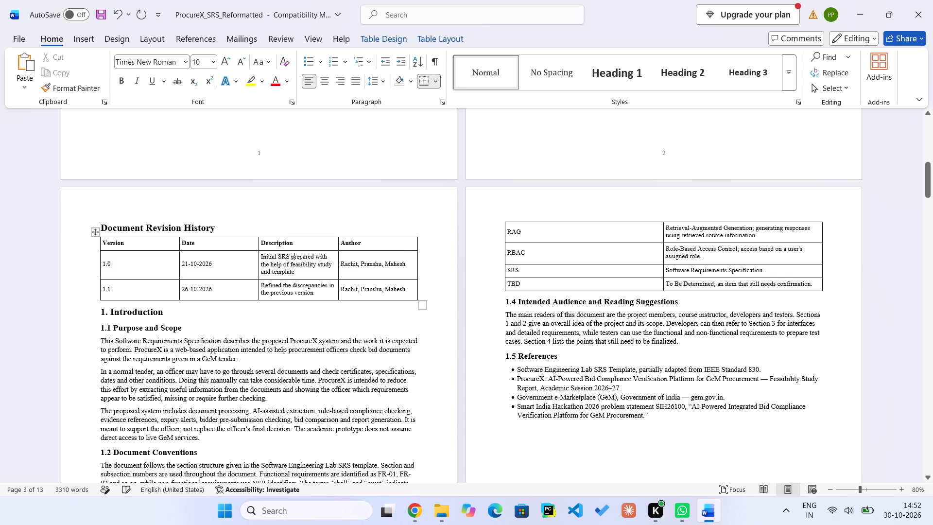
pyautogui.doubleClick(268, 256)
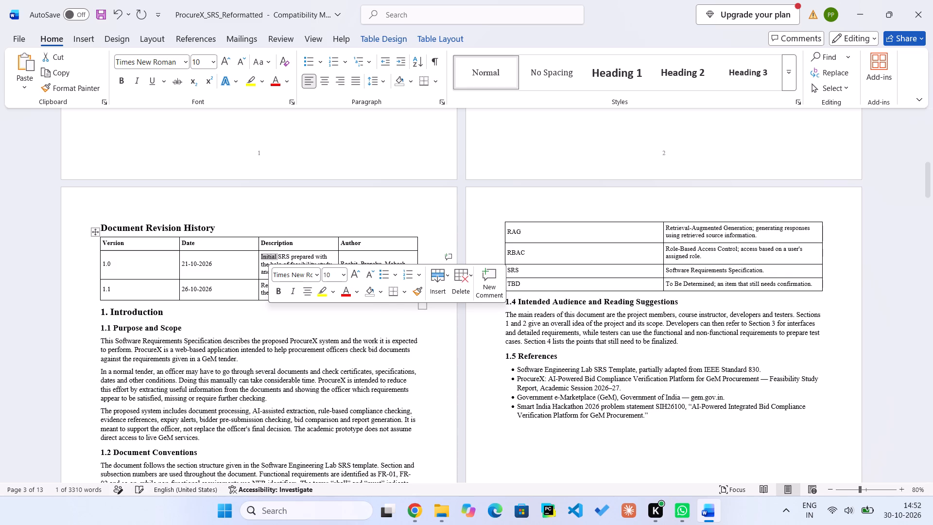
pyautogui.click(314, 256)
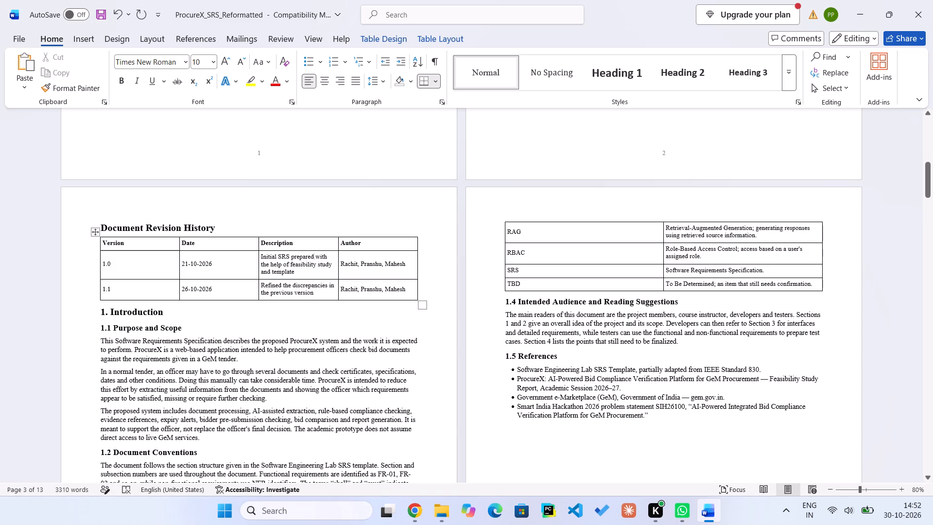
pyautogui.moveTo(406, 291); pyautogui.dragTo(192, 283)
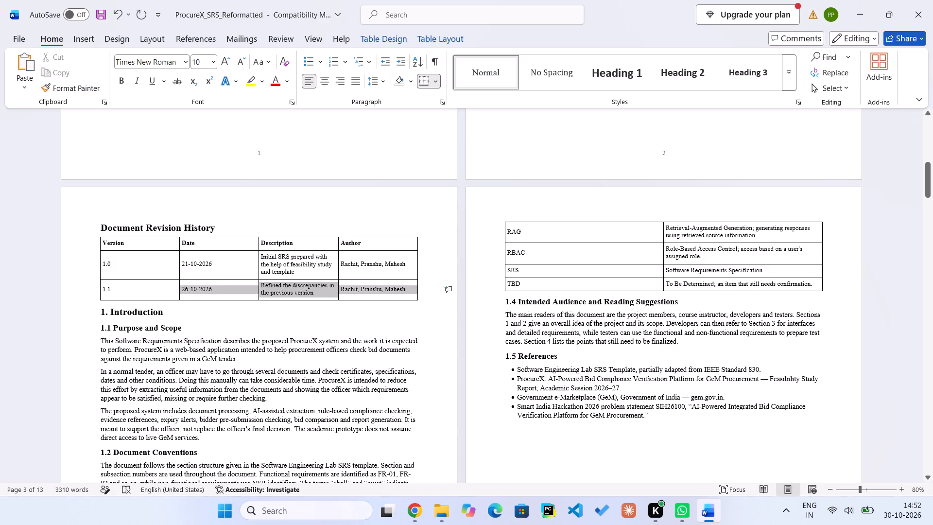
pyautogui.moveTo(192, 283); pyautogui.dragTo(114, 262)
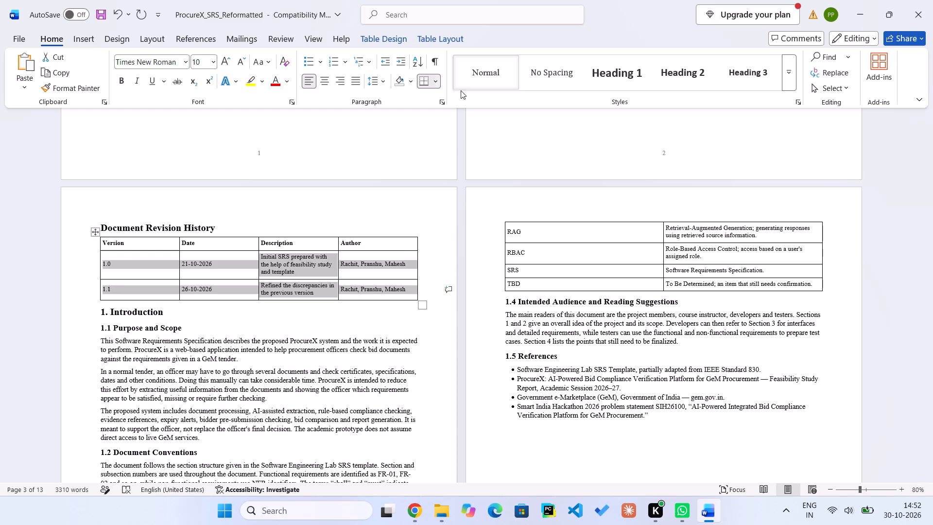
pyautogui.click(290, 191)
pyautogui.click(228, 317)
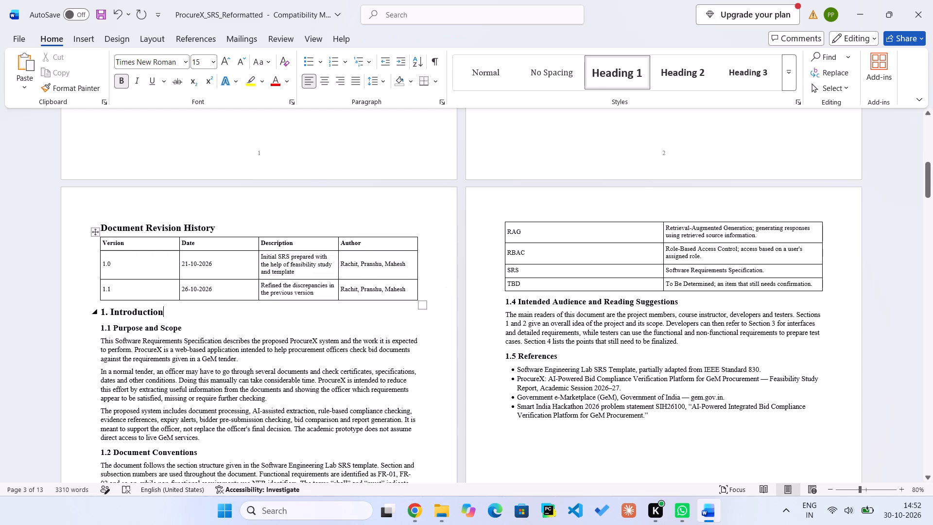
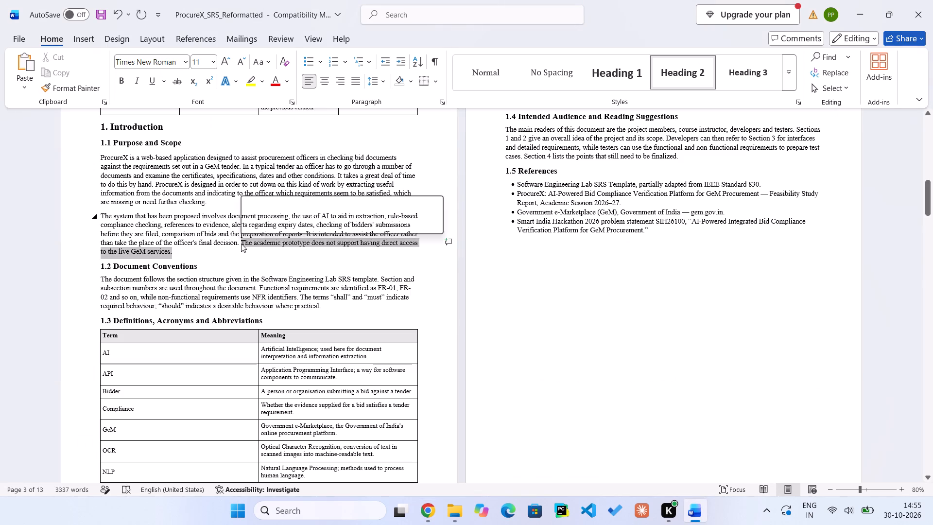
pyautogui.hotkey('ctrl', 'v')
pyautogui.click(325, 252)
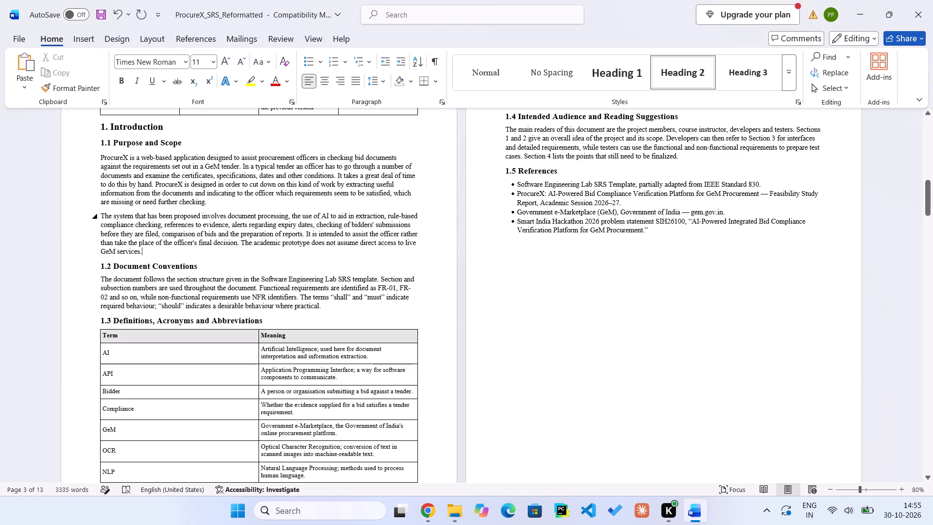
pyautogui.click(243, 214)
pyautogui.click(356, 218)
pyautogui.click(393, 211)
# Open the ProcureX SRS 1.0 document from Downloads and examine its section 1.2 Document Conventions.
pyautogui.scroll(-1, 355, 179)
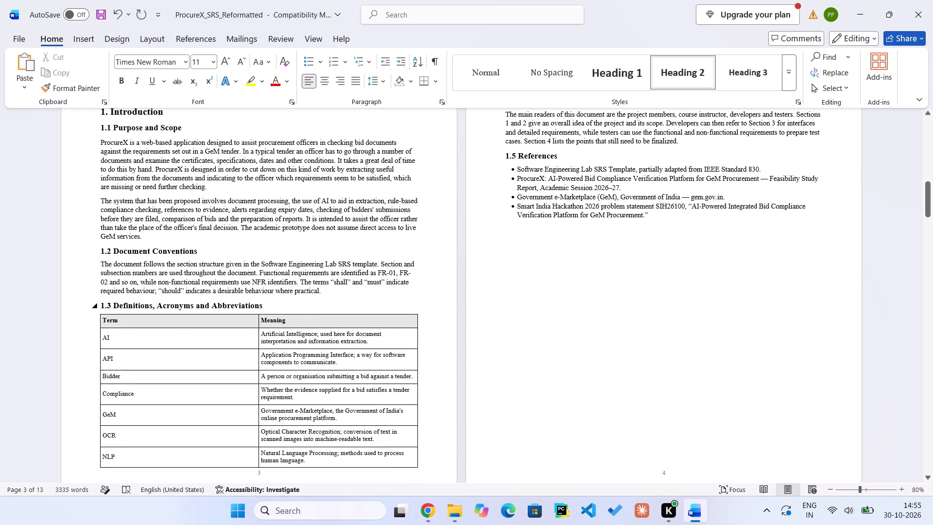
pyautogui.click(431, 523)
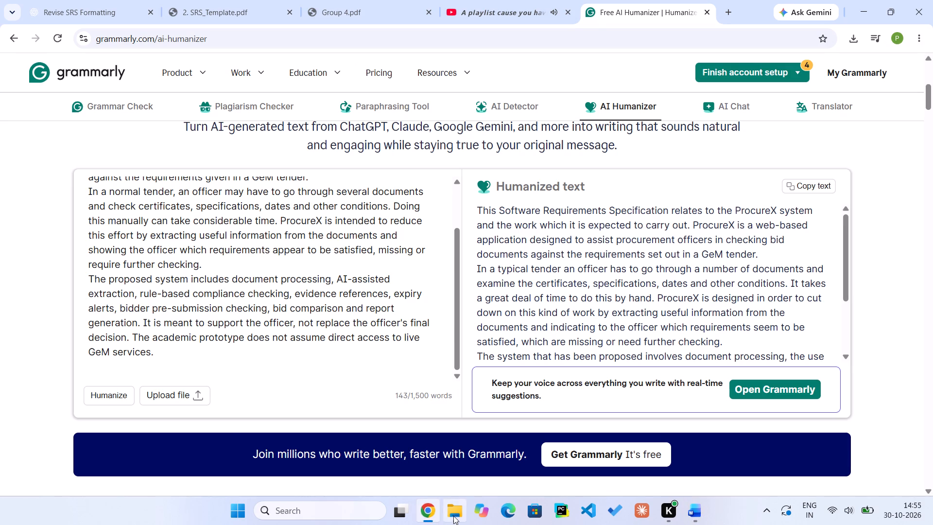
pyautogui.click(453, 516)
pyautogui.scroll(-2, 228, 331)
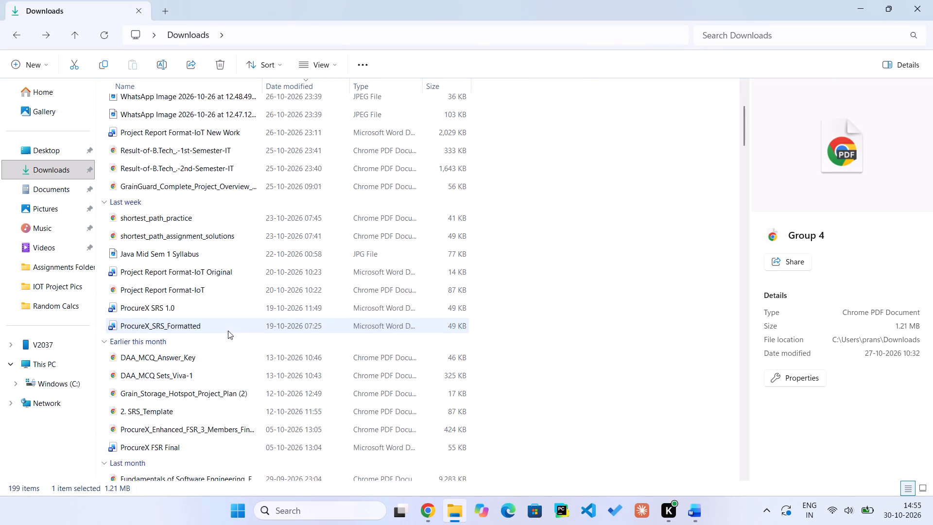
pyautogui.scroll(-1, 228, 331)
pyautogui.doubleClick(199, 310)
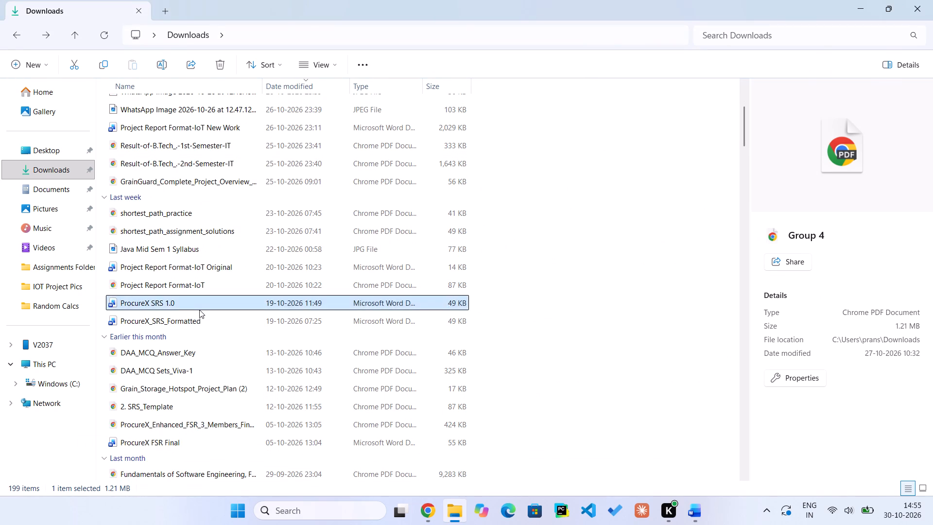
pyautogui.scroll(-3, 397, 346)
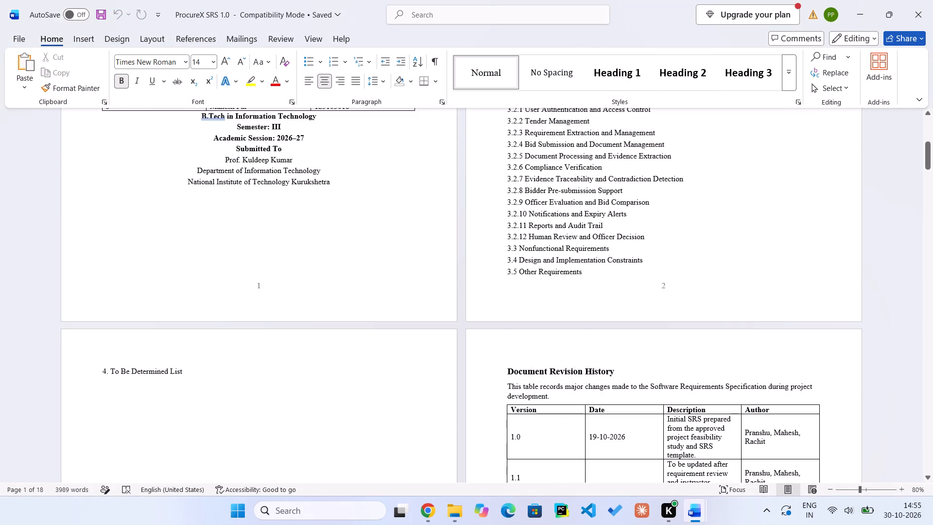
pyautogui.scroll(-7, 635, 248)
pyautogui.scroll(1, 635, 248)
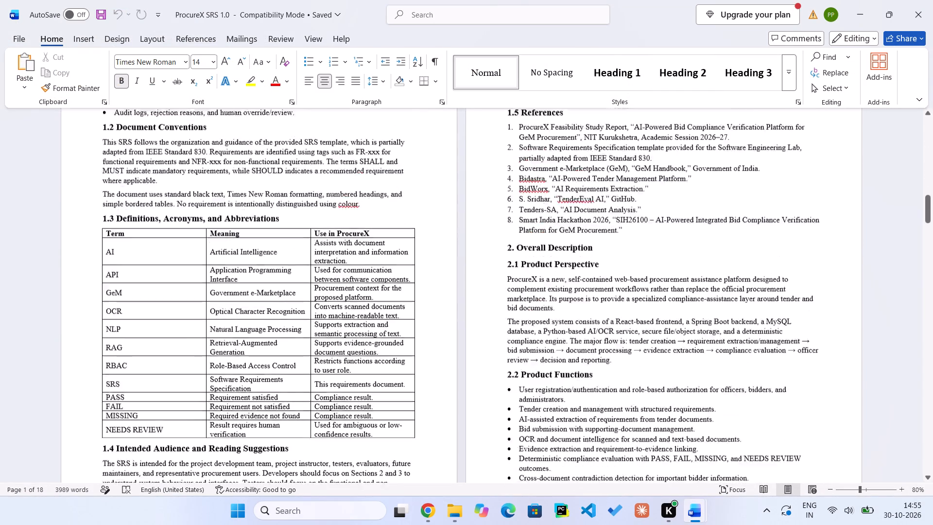
pyautogui.scroll(2, 635, 248)
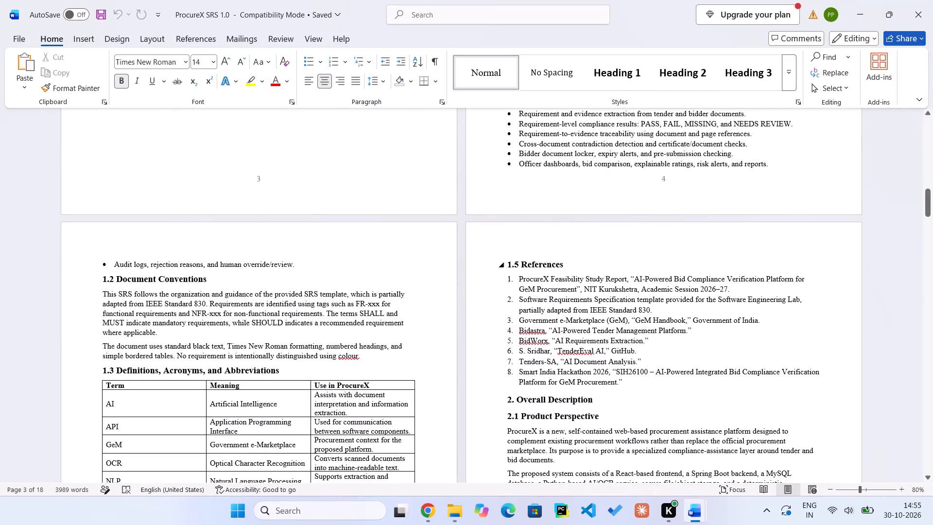
pyautogui.click(287, 306)
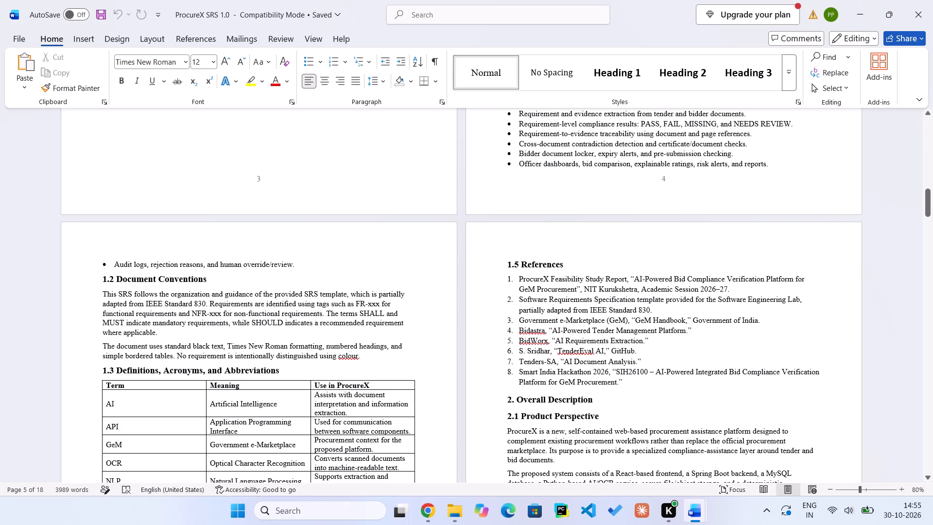
# In ProcureX_SRS_Reformatted, delete "Software Engineering Lab" from the first sentence of section 1.2.
pyautogui.hotkey('alt', 'Tab')
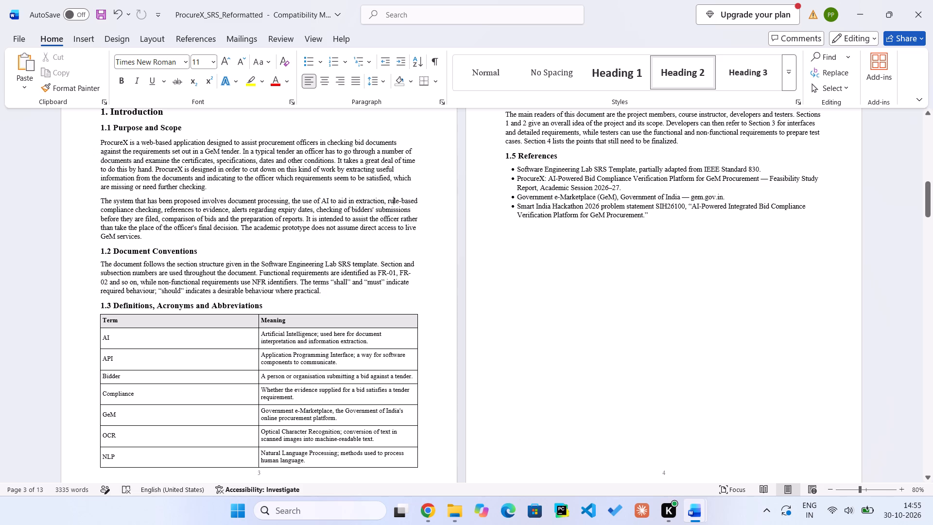
pyautogui.moveTo(337, 265); pyautogui.dragTo(266, 267)
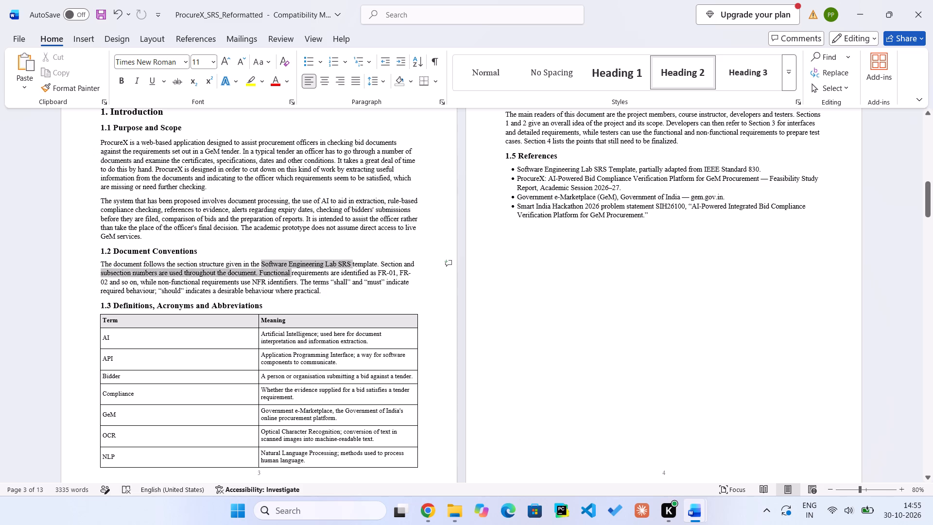
pyautogui.moveTo(266, 267); pyautogui.dragTo(263, 266)
pyautogui.click(357, 271)
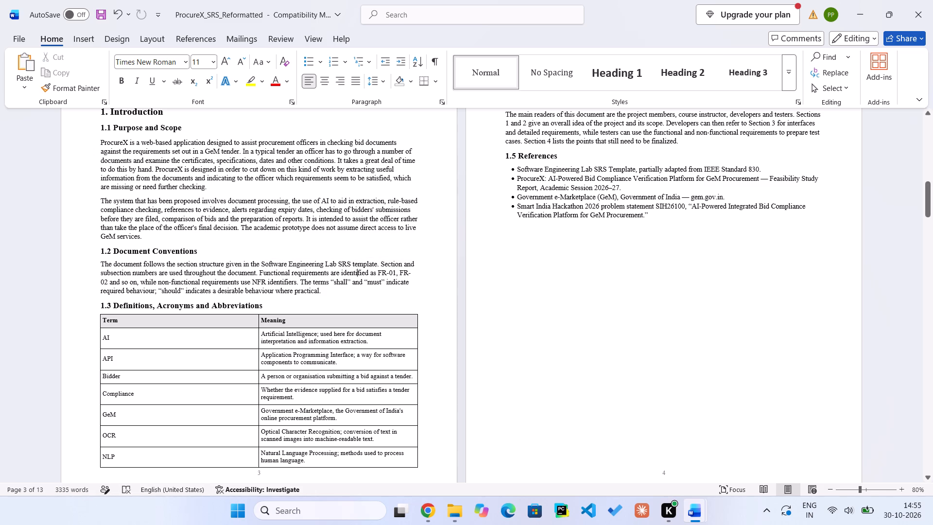
pyautogui.moveTo(340, 264); pyautogui.dragTo(271, 266)
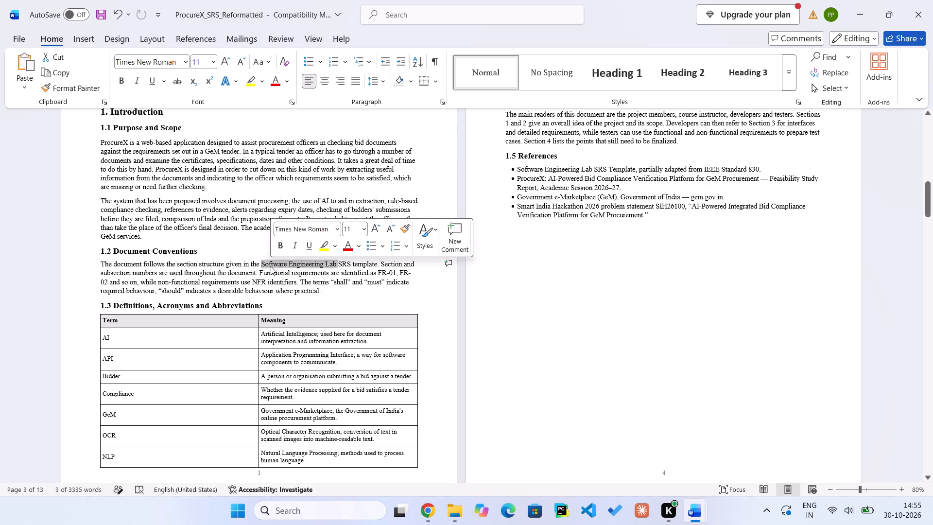
pyautogui.press('BackSpace')
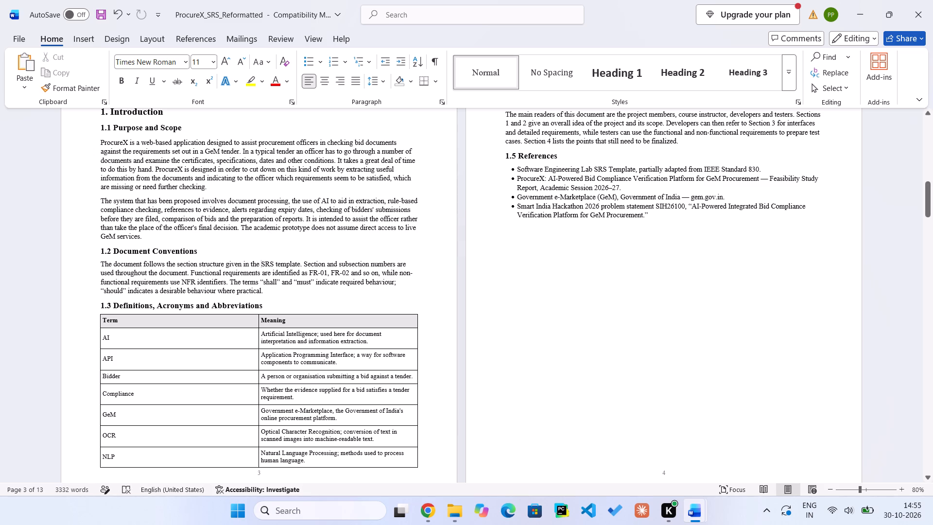
# Delete the last sentence of section 1.2, about the terms "shall", "must" and "should".
pyautogui.click(364, 292)
pyautogui.click(308, 288)
pyautogui.moveTo(286, 287); pyautogui.dragTo(234, 280)
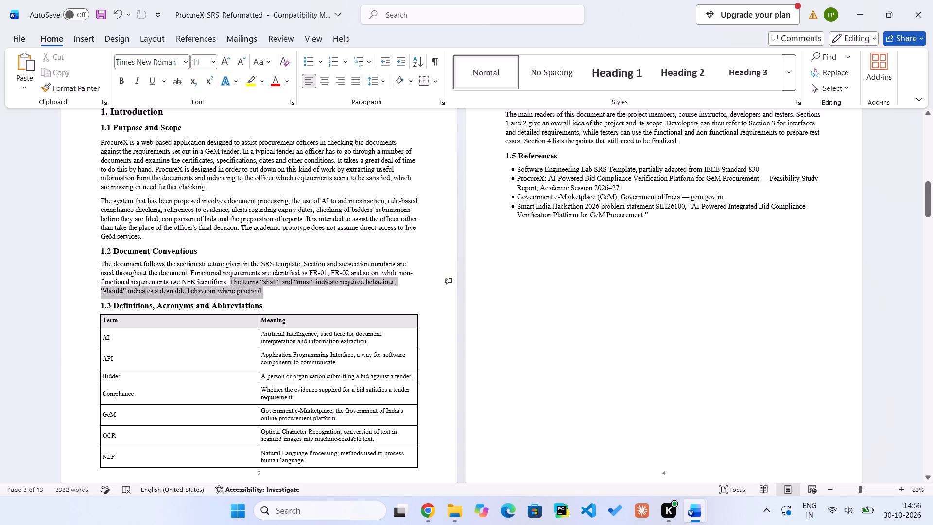
pyautogui.moveTo(234, 280); pyautogui.dragTo(234, 281)
pyautogui.press('BackSpace')
pyautogui.press('BackSpace')
# Copy the second paragraph of section 1.2 from ProcureX SRS 1.0 to the end of the reformatted document's section 1.2 paragraph.
pyautogui.hotkey('alt', 'Tab')
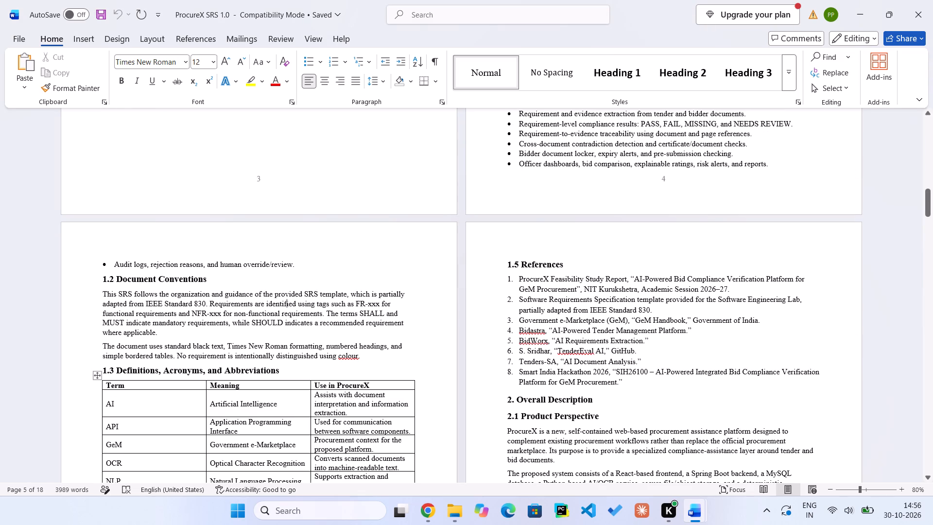
pyautogui.moveTo(370, 356); pyautogui.dragTo(125, 357)
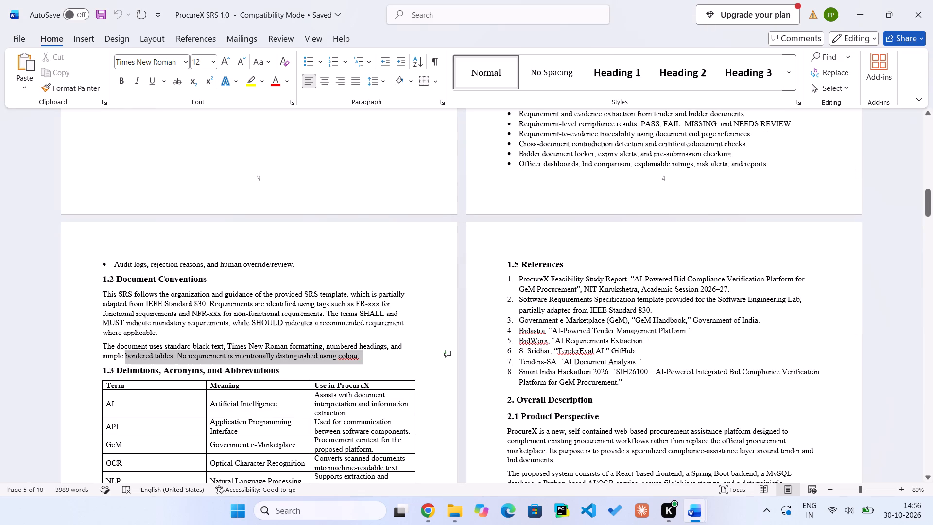
pyautogui.moveTo(125, 357); pyautogui.dragTo(100, 343)
pyautogui.hotkey('ctrl', 'c')
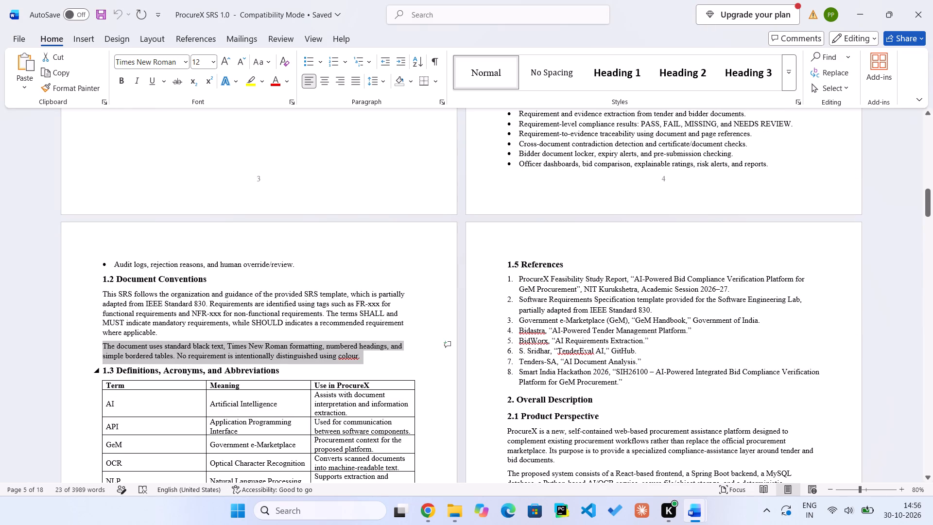
pyautogui.click(243, 369)
pyautogui.hotkey('alt', 'Tab')
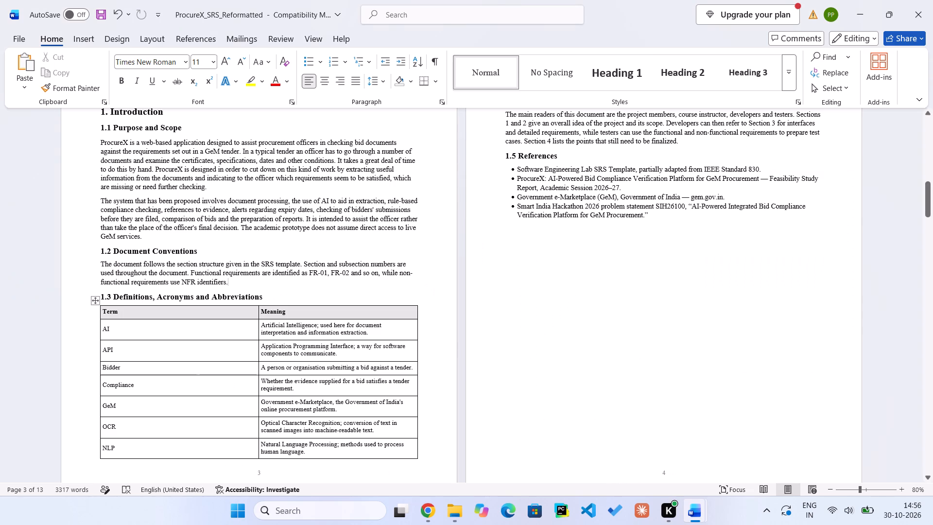
pyautogui.hotkey('ctrl', 'v')
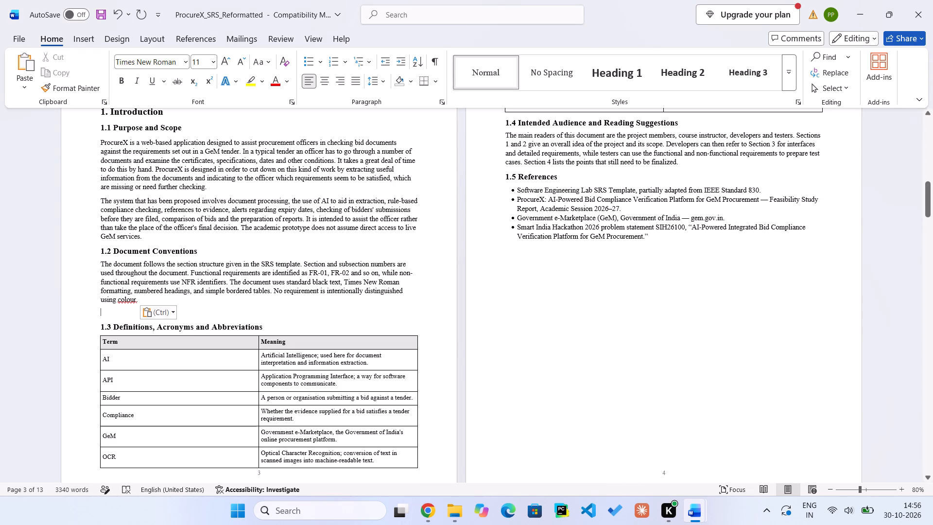
# Remove "standard black text," from the pasted sentence so it reads "The document uses Times New Roman formatting".
pyautogui.click(315, 297)
pyautogui.moveTo(346, 283); pyautogui.dragTo(292, 283)
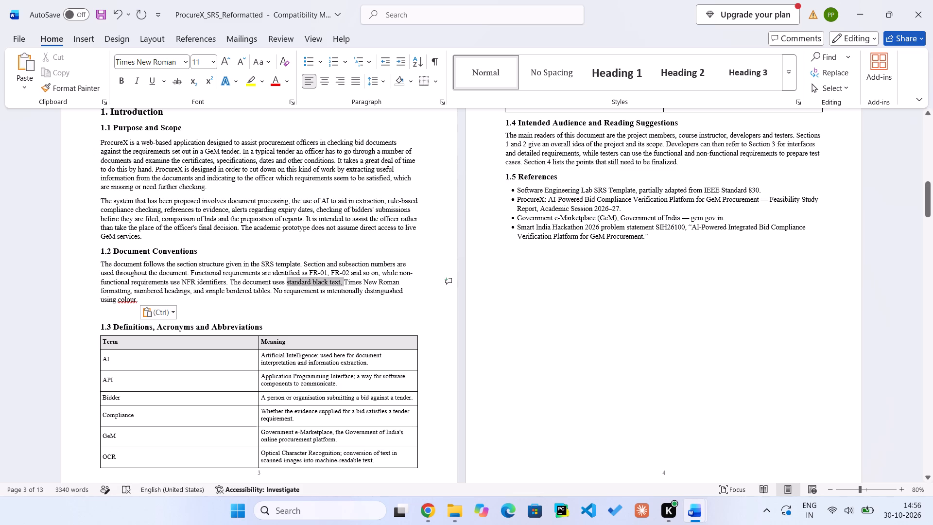
pyautogui.moveTo(292, 283); pyautogui.dragTo(288, 285)
pyautogui.press('BackSpace')
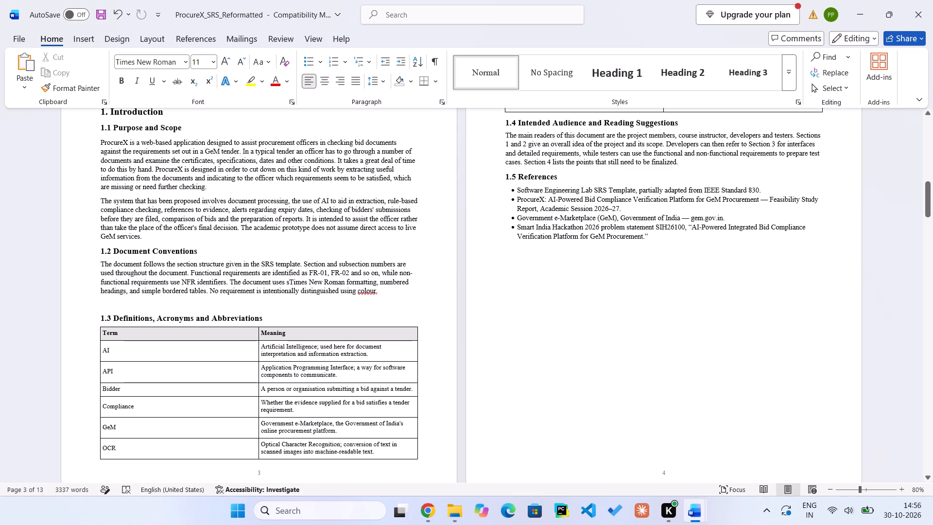
pyautogui.press('BackSpace')
pyautogui.press('BackSpace')
pyautogui.write('s')
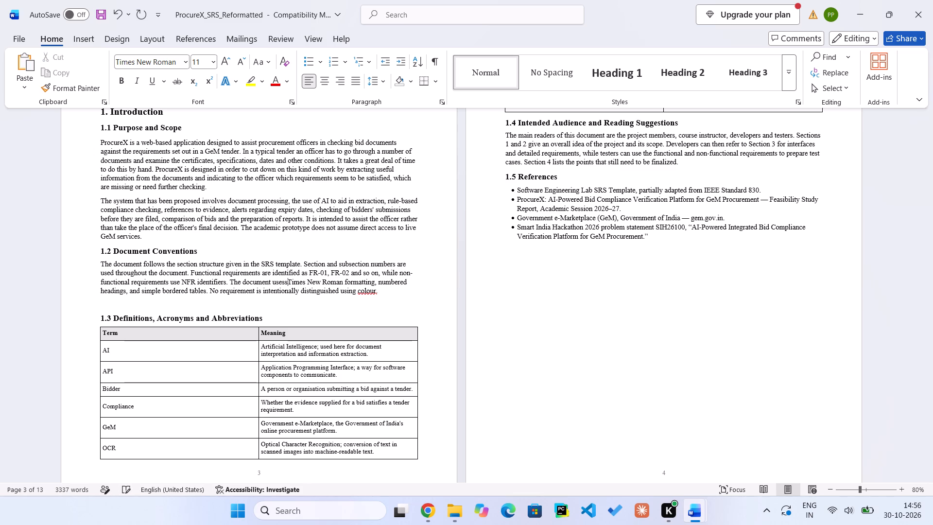
pyautogui.press('space')
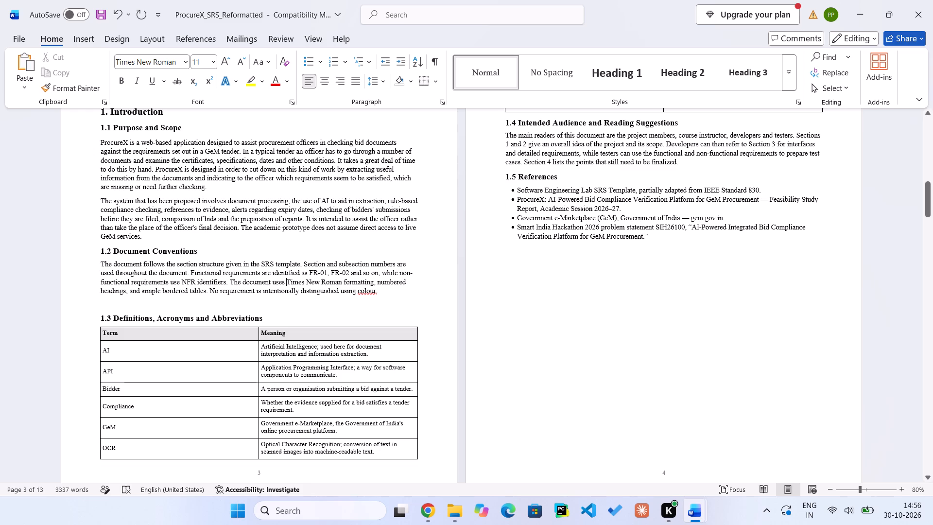
# Delete the sentence "No requirement is intentionally distinguished using colour." from the end of section 1.2.
pyautogui.moveTo(388, 296); pyautogui.dragTo(233, 287)
pyautogui.press('BackSpace')
pyautogui.press('BackSpace')
pyautogui.press('BackSpace')
pyautogui.press('BackSpace')
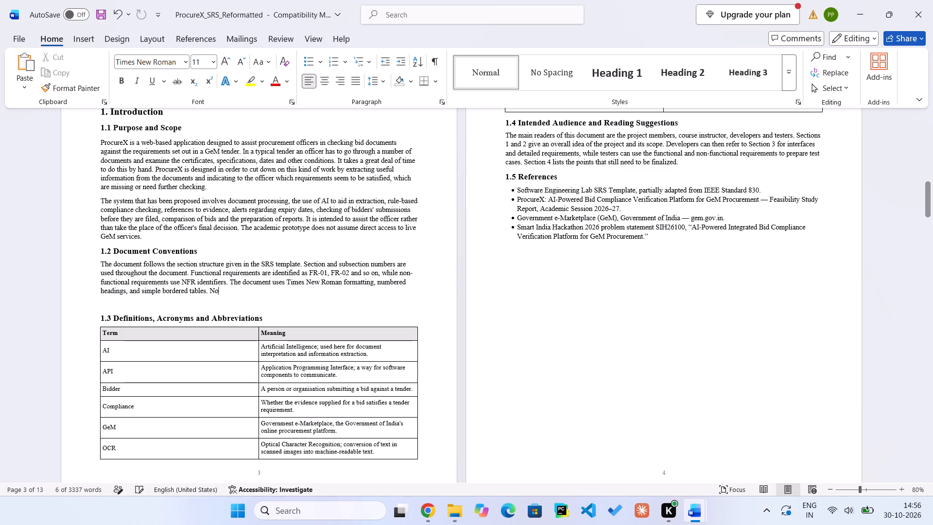
pyautogui.press('BackSpace')
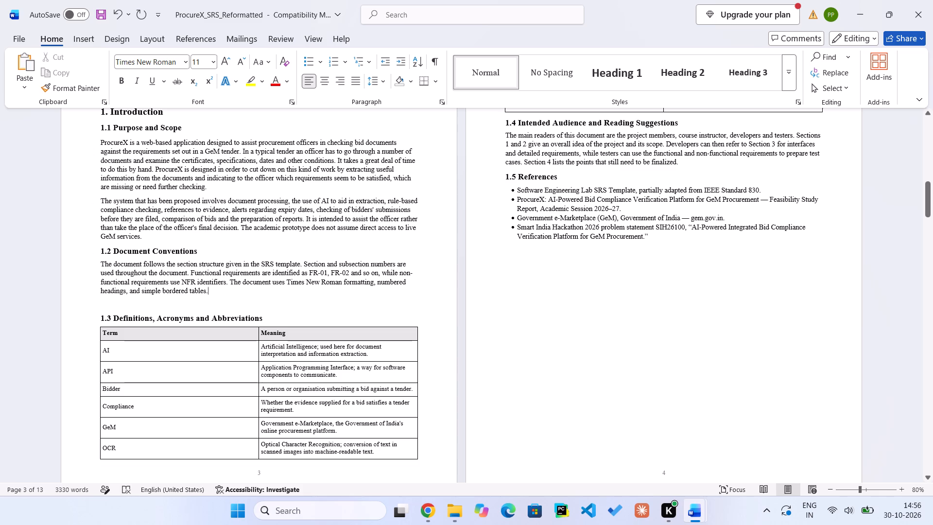
# Delete the last sentence of section 1.2, about Times New Roman formatting, so the paragraph ends at "NFR identifiers.".
pyautogui.moveTo(238, 290); pyautogui.dragTo(228, 283)
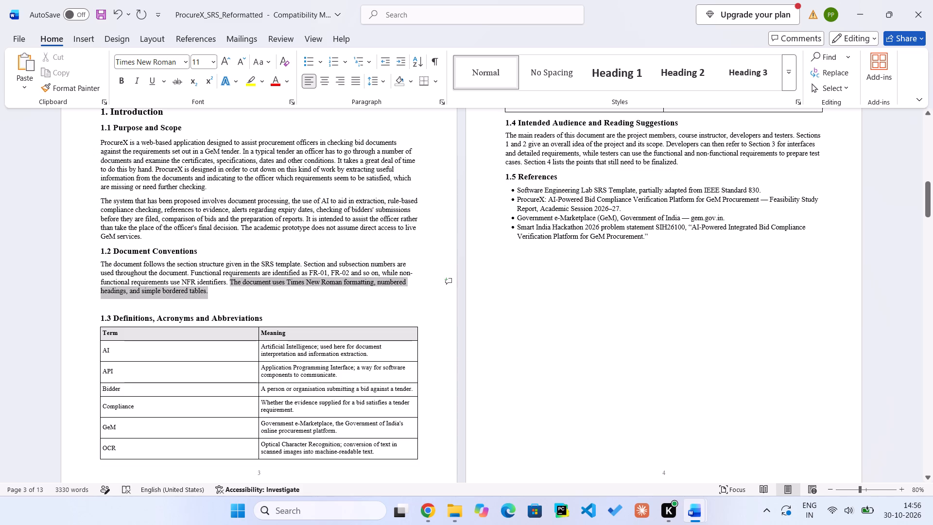
pyautogui.moveTo(228, 283); pyautogui.dragTo(228, 283)
pyautogui.press('BackSpace')
pyautogui.press('.')
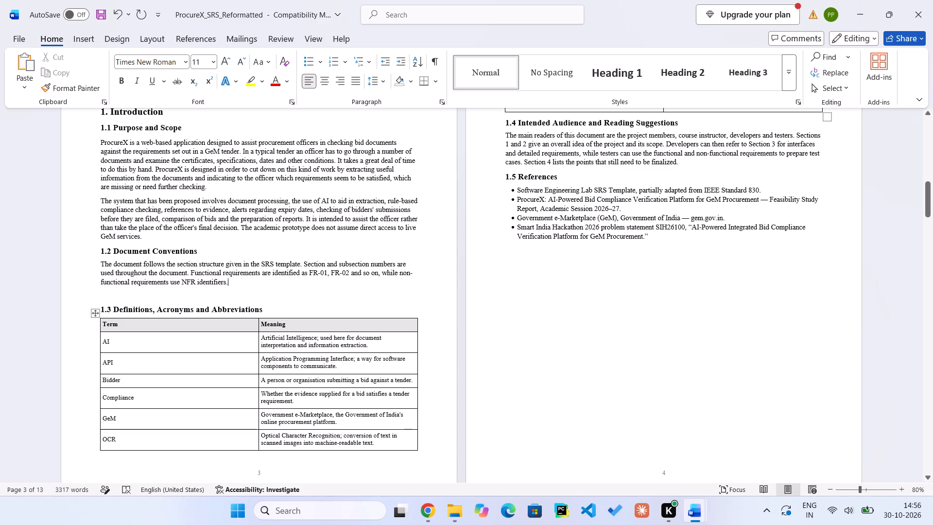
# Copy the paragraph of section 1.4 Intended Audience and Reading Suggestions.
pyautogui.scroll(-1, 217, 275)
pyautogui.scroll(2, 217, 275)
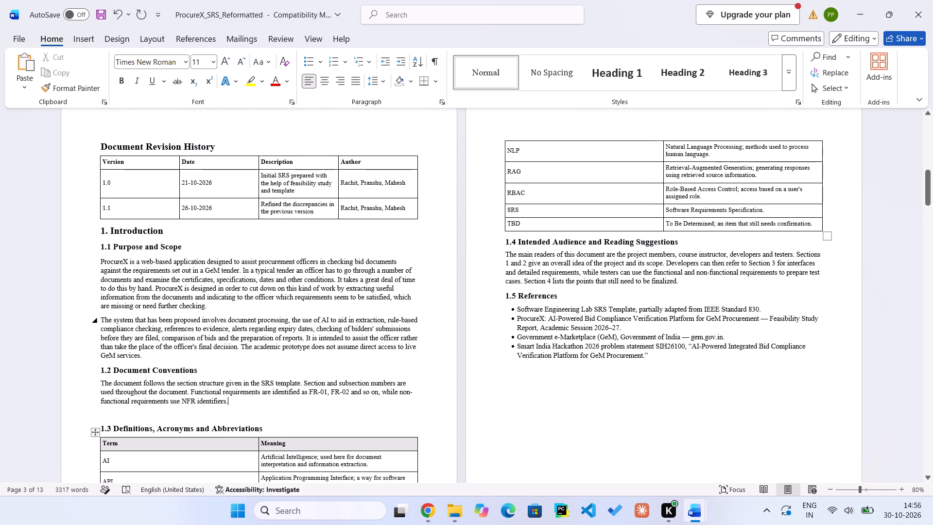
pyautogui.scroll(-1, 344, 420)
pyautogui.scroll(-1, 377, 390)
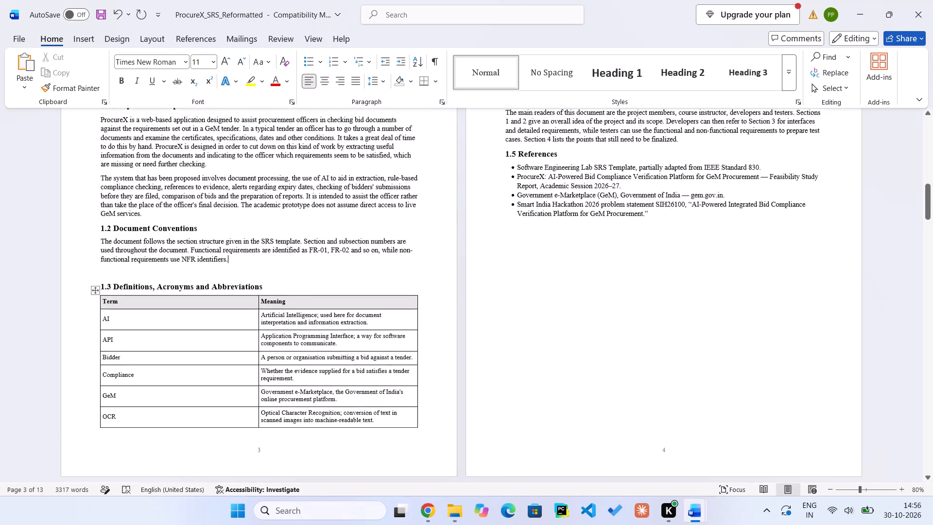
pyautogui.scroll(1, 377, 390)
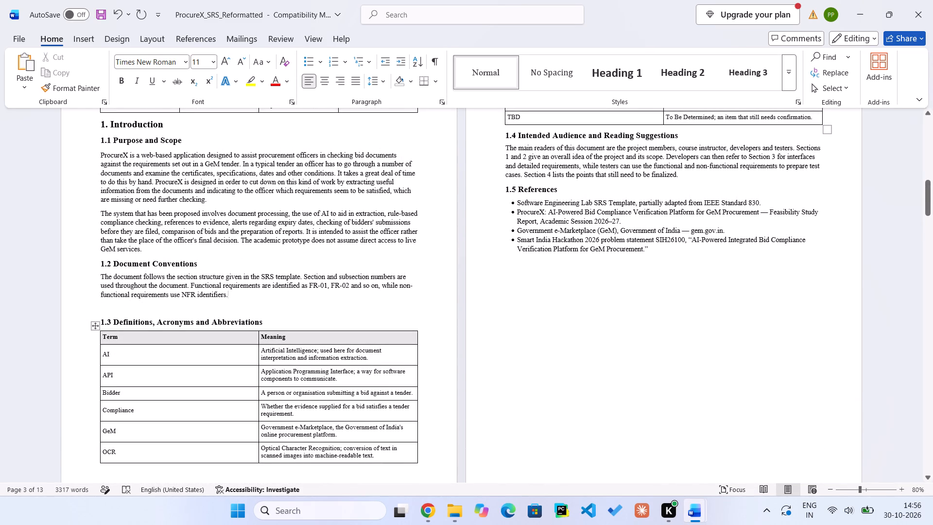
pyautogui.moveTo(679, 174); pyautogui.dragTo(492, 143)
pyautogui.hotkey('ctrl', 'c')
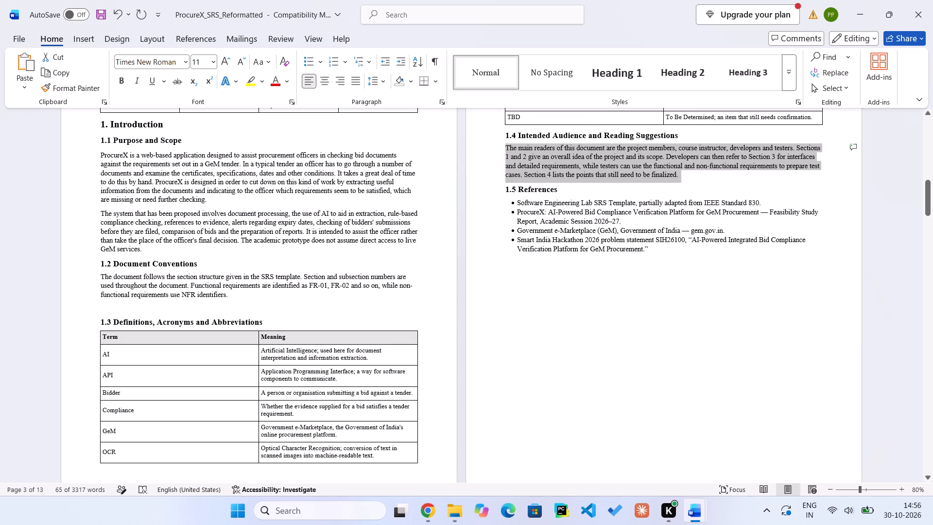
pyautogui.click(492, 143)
# Shorten the first reference in section 1.5 to "Software Engineering Lab SRS Template", removing the note about its adaptation from IEEE Standard 830.
pyautogui.scroll(-1, 197, 363)
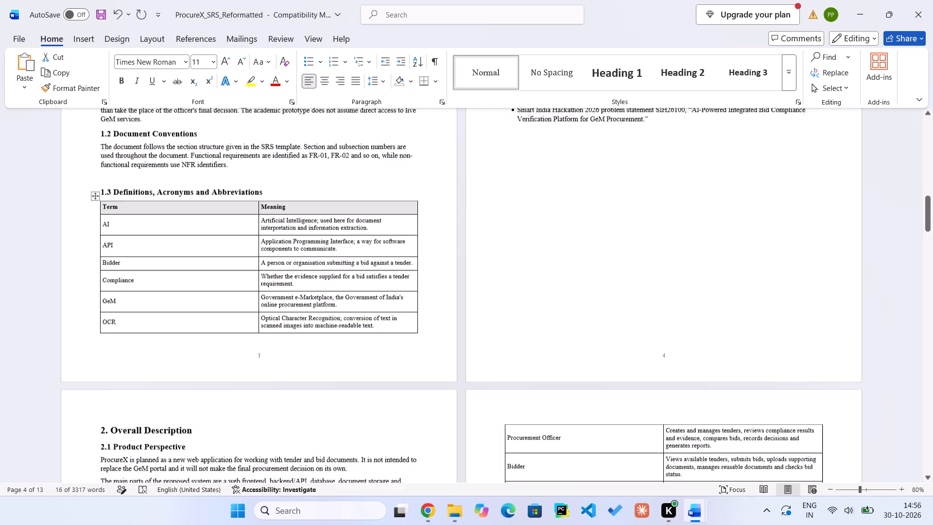
pyautogui.scroll(-1, 197, 363)
pyautogui.scroll(2, 197, 363)
pyautogui.click(665, 304)
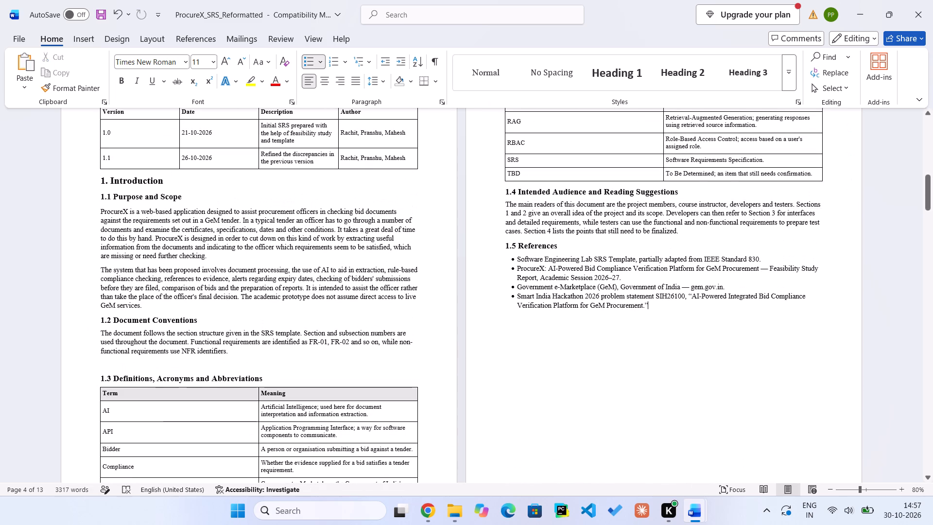
pyautogui.moveTo(665, 304); pyautogui.dragTo(493, 257)
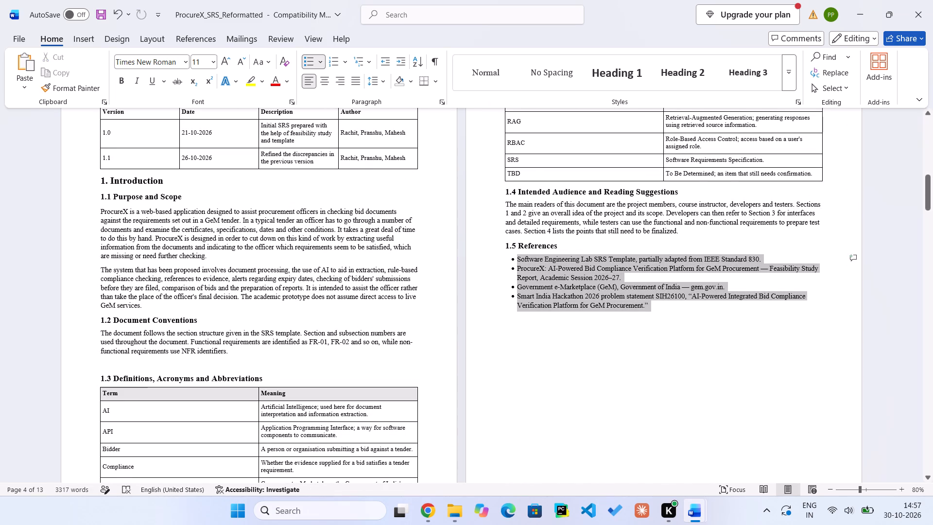
pyautogui.moveTo(493, 257); pyautogui.dragTo(492, 257)
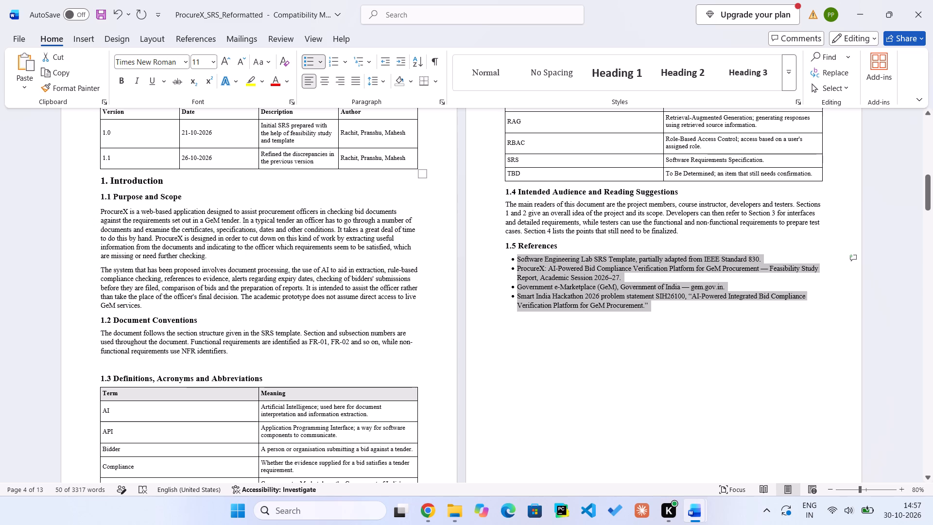
pyautogui.click(530, 248)
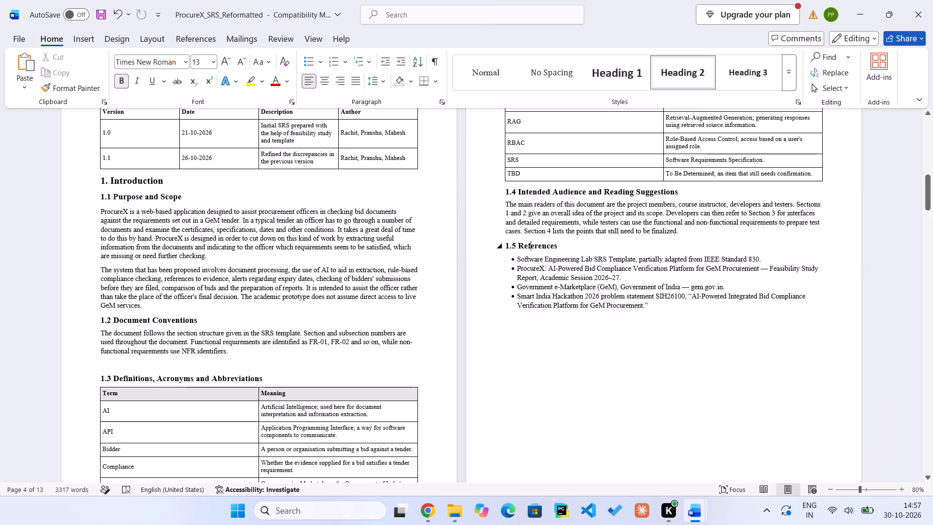
pyautogui.moveTo(765, 260); pyautogui.dragTo(635, 257)
pyautogui.press('BackSpace')
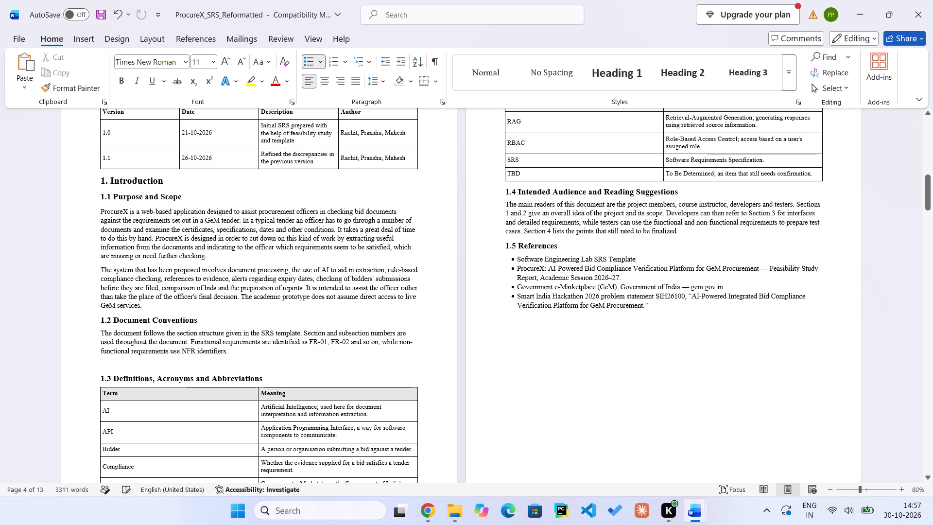
# Increase the font size of all the bulleted references in section 1.5 to 12 pt.
pyautogui.moveTo(651, 320); pyautogui.dragTo(647, 314)
pyautogui.moveTo(665, 311); pyautogui.dragTo(510, 257)
pyautogui.click(220, 62)
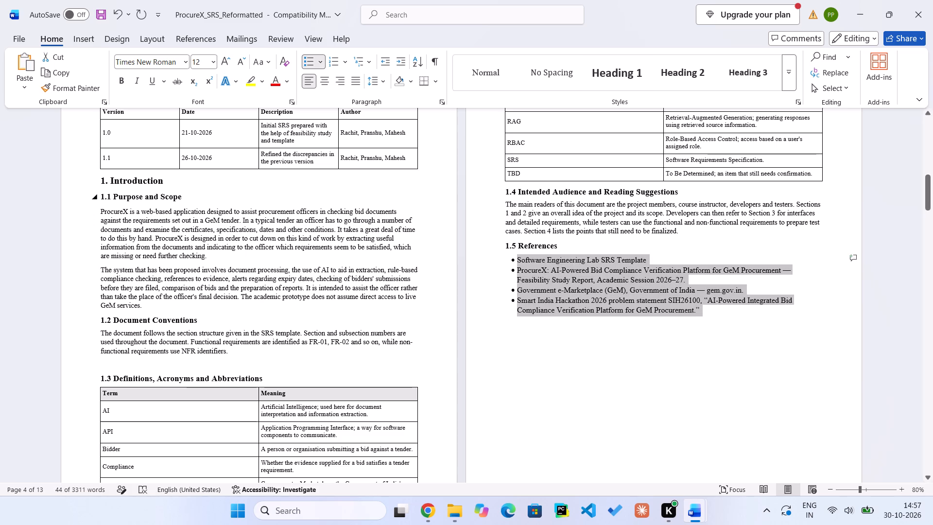
# Set all the text in the Document Revision History table to 12 pt.
pyautogui.scroll(1, 118, 195)
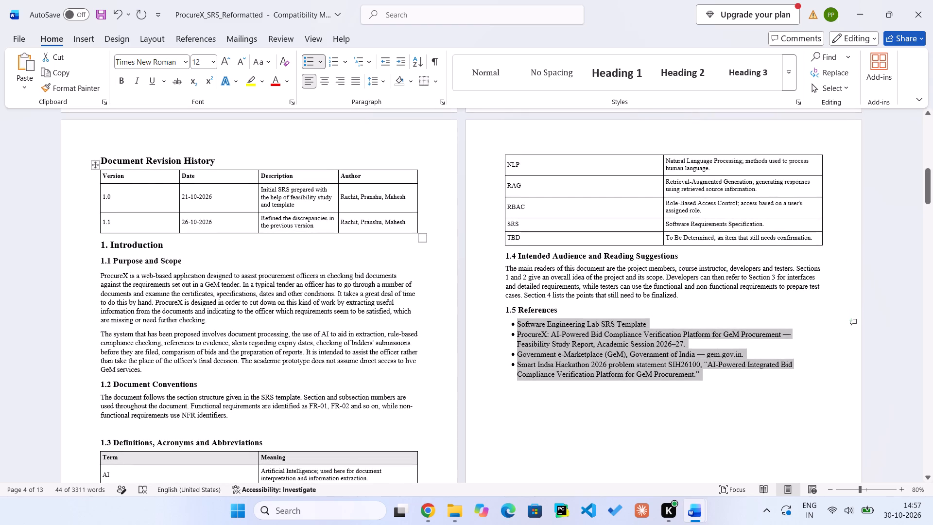
pyautogui.moveTo(104, 175); pyautogui.dragTo(379, 220)
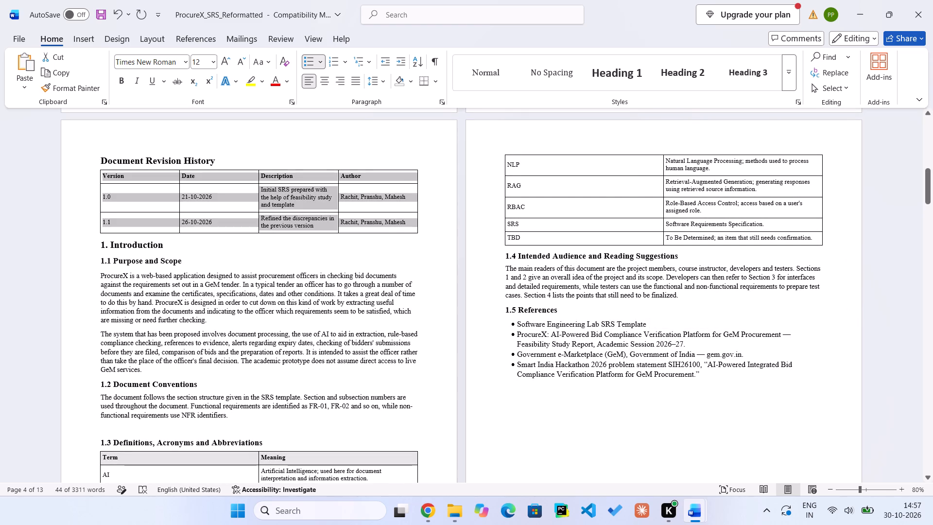
pyautogui.moveTo(379, 220); pyautogui.dragTo(387, 220)
pyautogui.click(202, 62)
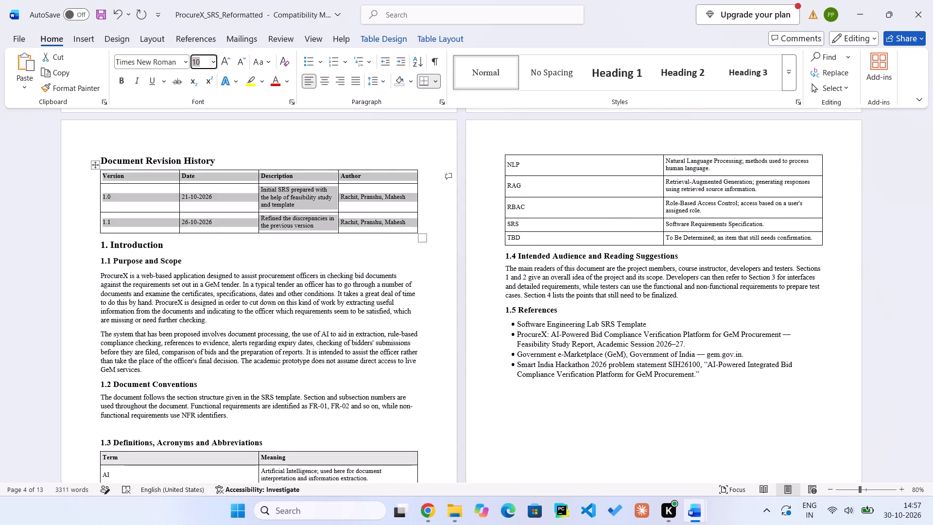
pyautogui.write('12')
pyautogui.press('Return')
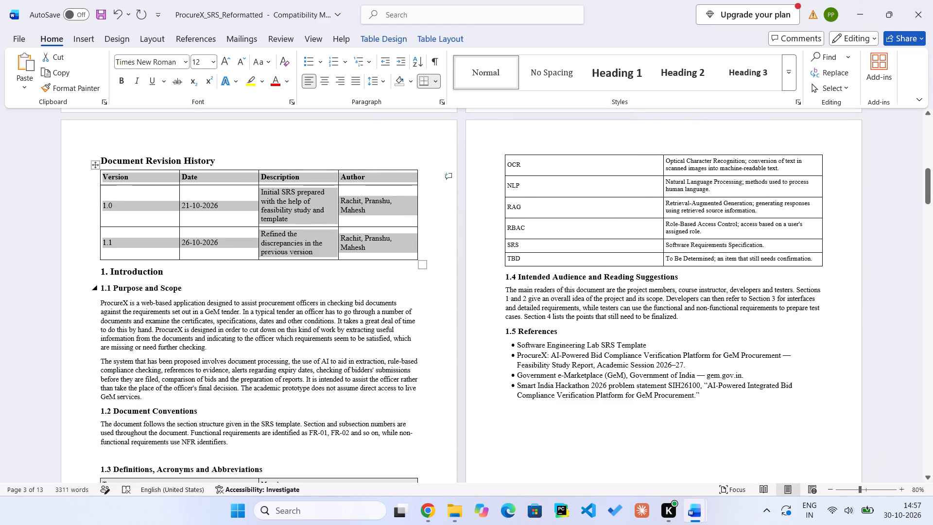
# Set the text from the "1. Introduction" heading through the end of section 1.2 to 12 pt.
pyautogui.moveTo(232, 445); pyautogui.dragTo(110, 283)
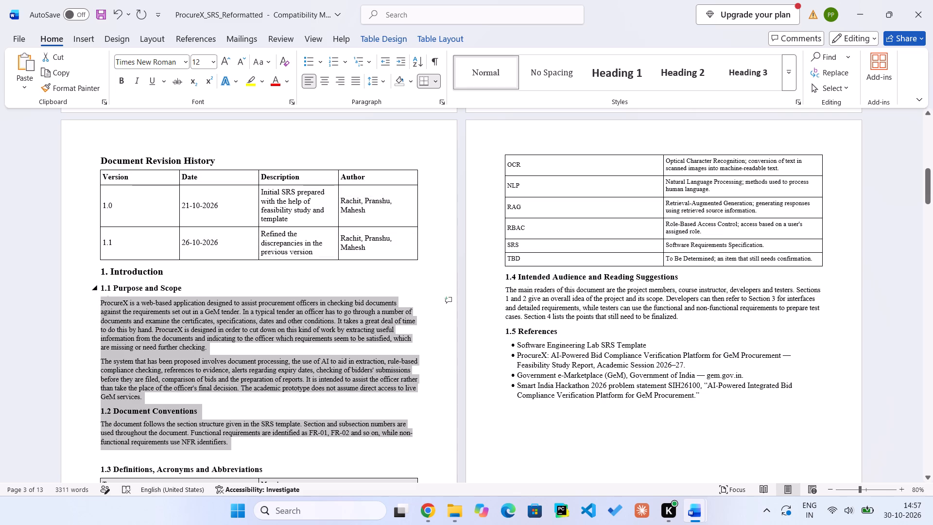
pyautogui.moveTo(110, 283); pyautogui.dragTo(106, 273)
pyautogui.click(198, 59)
pyautogui.write('12')
pyautogui.press('Return')
pyautogui.click(170, 274)
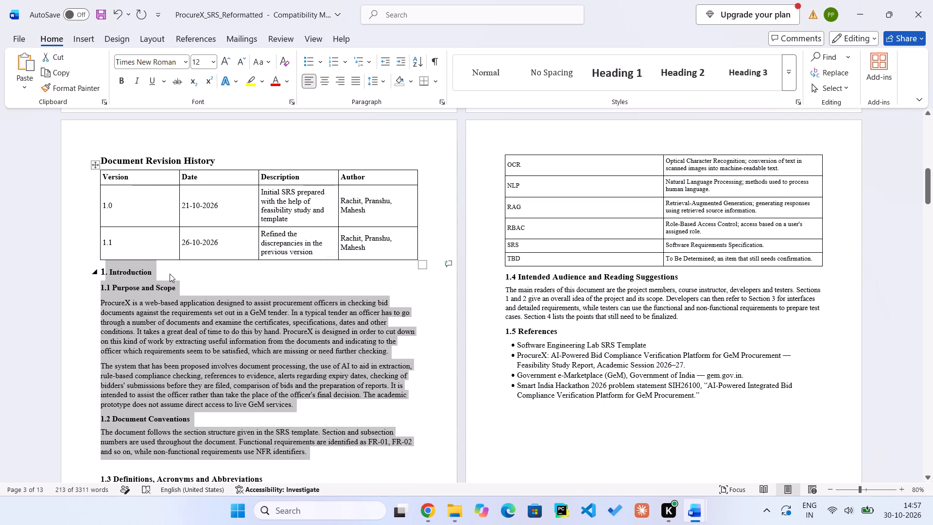
# Set the "1. Introduction" and "1.1 Purpose and Scope" headings to 14 pt.
pyautogui.moveTo(155, 268); pyautogui.dragTo(98, 270)
pyautogui.moveTo(184, 289); pyautogui.dragTo(89, 271)
pyautogui.click(205, 56)
pyautogui.click(205, 60)
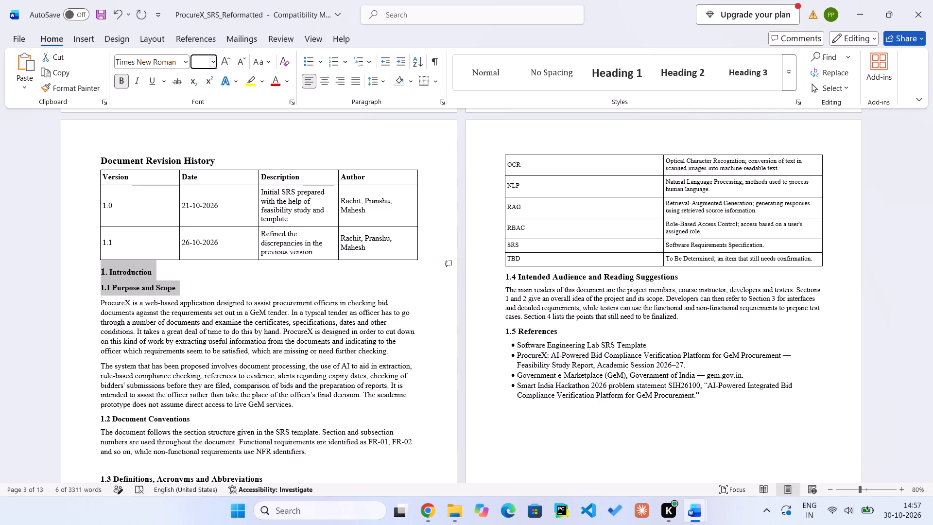
pyautogui.click(202, 64)
pyautogui.write('14')
pyautogui.press('Return')
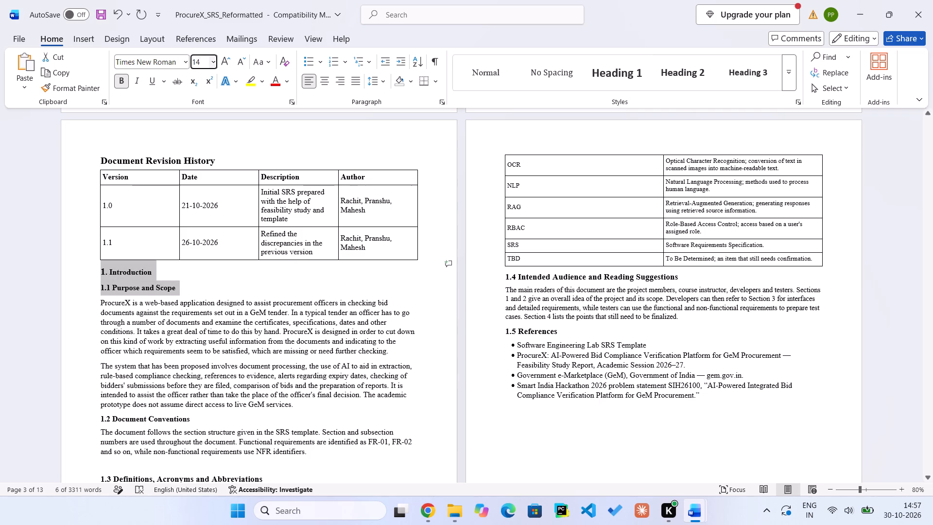
# Set the "1.2 Document Conventions" heading to 14 pt.
pyautogui.moveTo(198, 424); pyautogui.dragTo(90, 422)
pyautogui.click(204, 63)
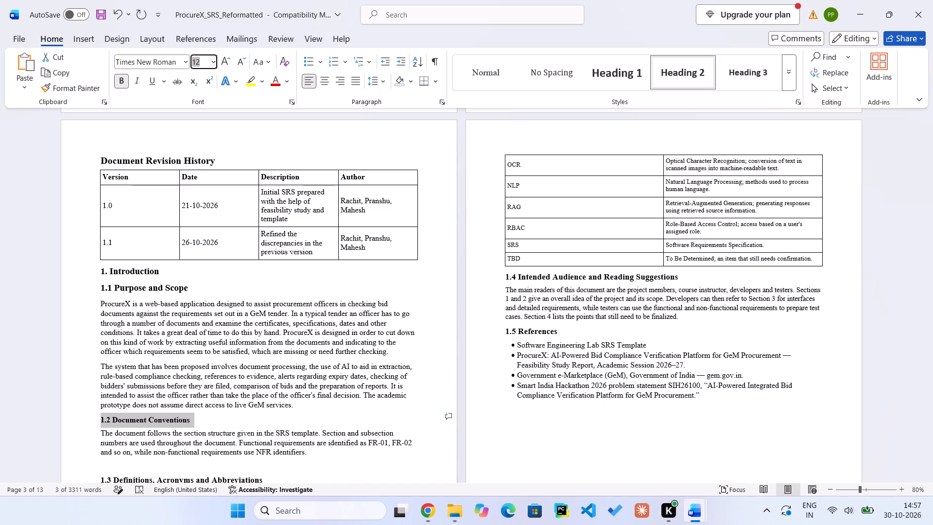
pyautogui.write('14')
pyautogui.press('Return')
pyautogui.click(284, 333)
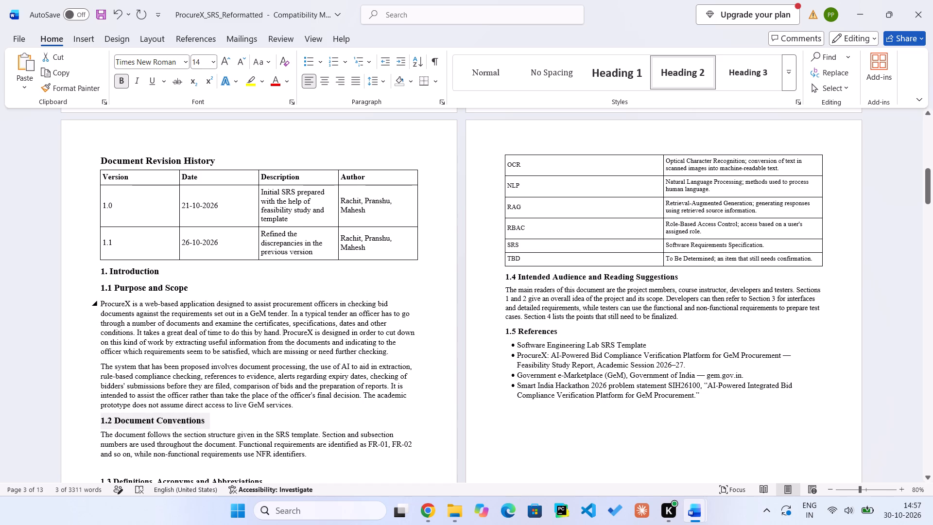
# Set the "Document Revision History" heading to 14 pt.
pyautogui.click(202, 163)
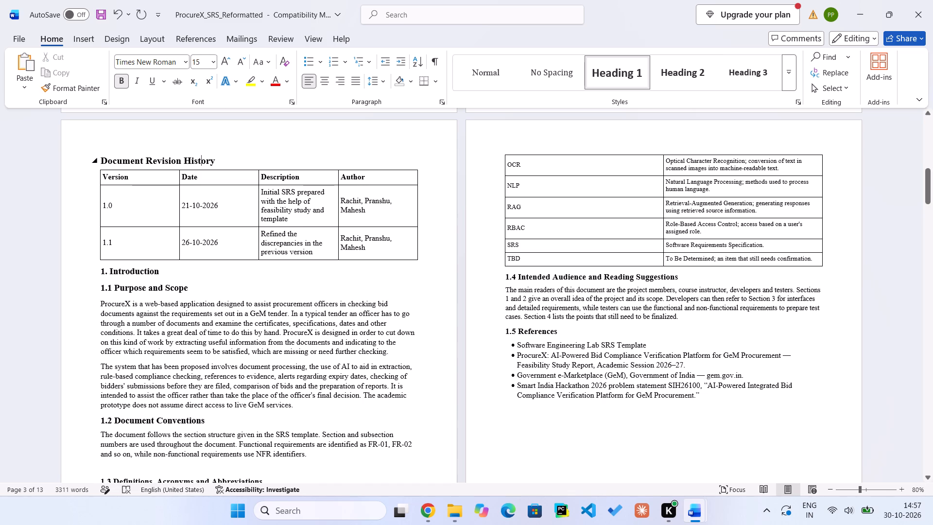
pyautogui.moveTo(224, 160); pyautogui.dragTo(67, 170)
pyautogui.click(115, 168)
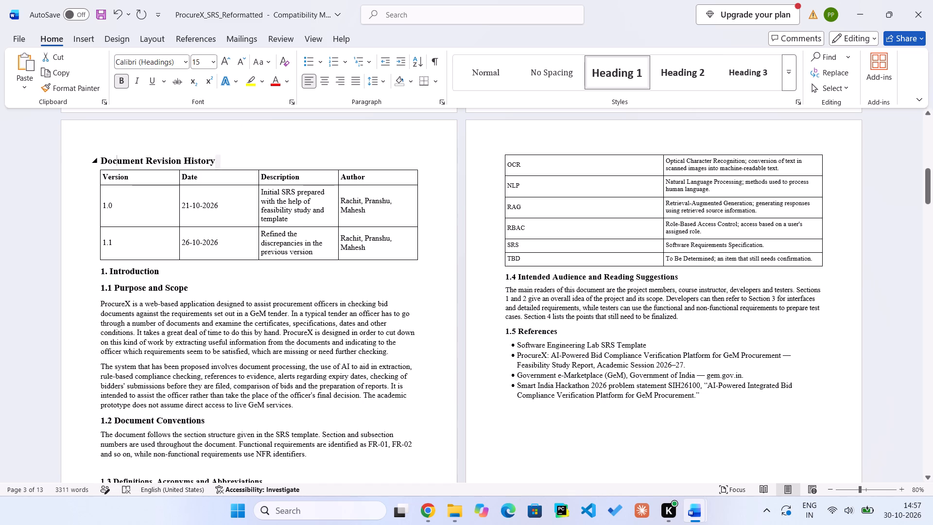
pyautogui.click(114, 175)
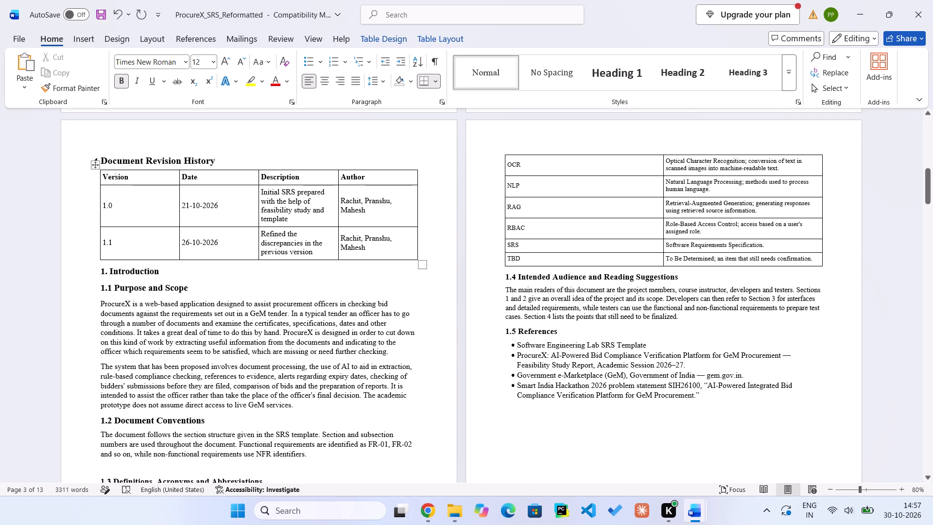
pyautogui.moveTo(226, 163); pyautogui.dragTo(96, 166)
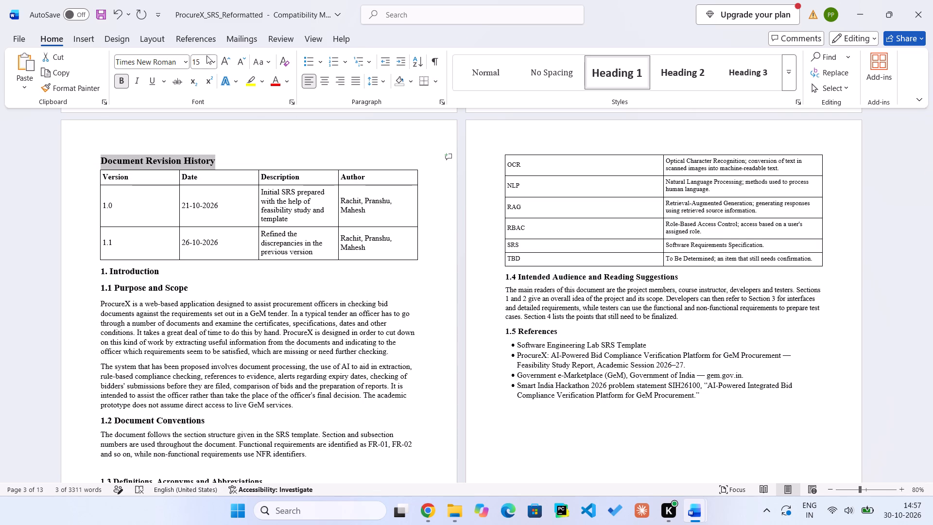
pyautogui.click(200, 58)
pyautogui.write('14')
pyautogui.press('Return')
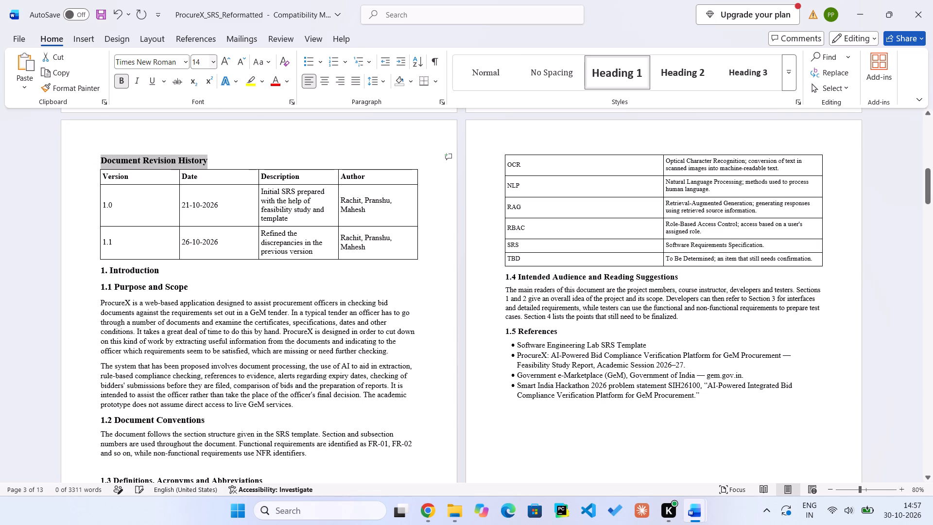
pyautogui.click(243, 323)
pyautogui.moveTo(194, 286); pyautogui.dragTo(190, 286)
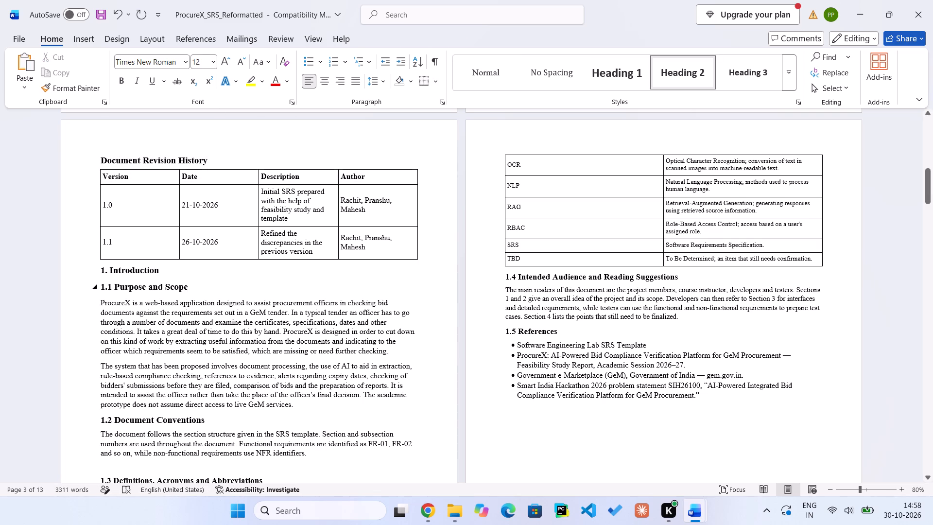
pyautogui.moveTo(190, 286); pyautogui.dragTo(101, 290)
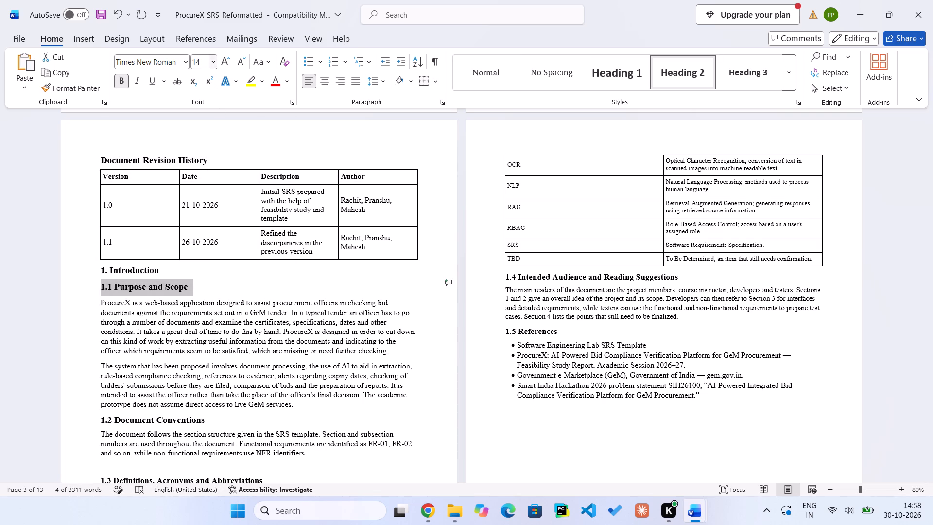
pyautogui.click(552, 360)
# Set the section 1.3 heading and its definitions table, from the header row through the GeM row, to 12 pt.
pyautogui.scroll(-2, 552, 360)
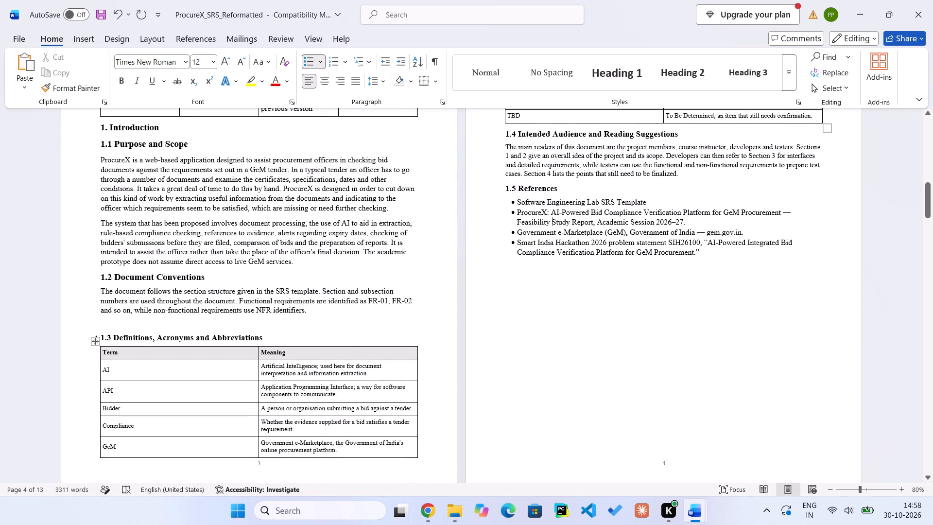
pyautogui.moveTo(100, 335); pyautogui.dragTo(376, 460)
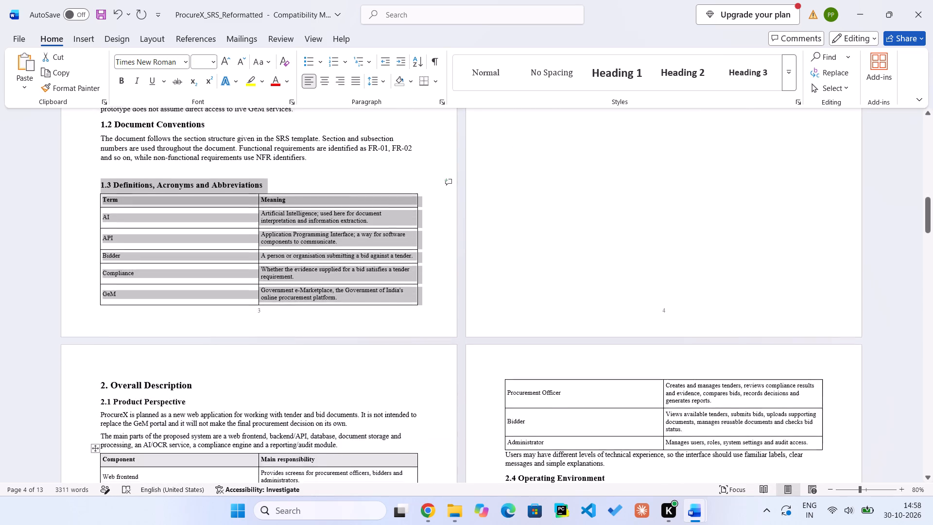
pyautogui.click(205, 58)
pyautogui.write('12')
pyautogui.press('Return')
pyautogui.click(297, 308)
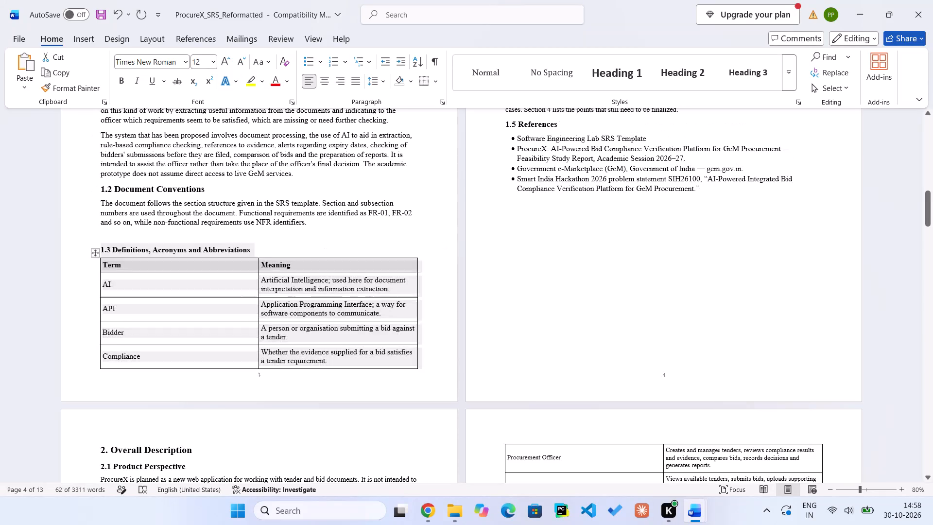
# Set the definitions table from the GeM row to the TBD row, plus all of sections 1.4 and 1.5, to 12 pt.
pyautogui.hscroll(1, 297, 308)
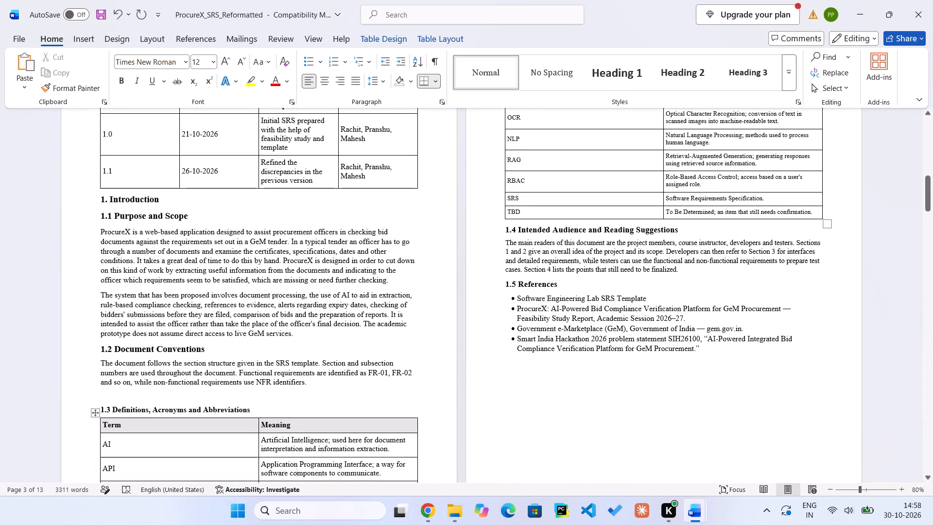
pyautogui.moveTo(711, 368); pyautogui.dragTo(512, 143)
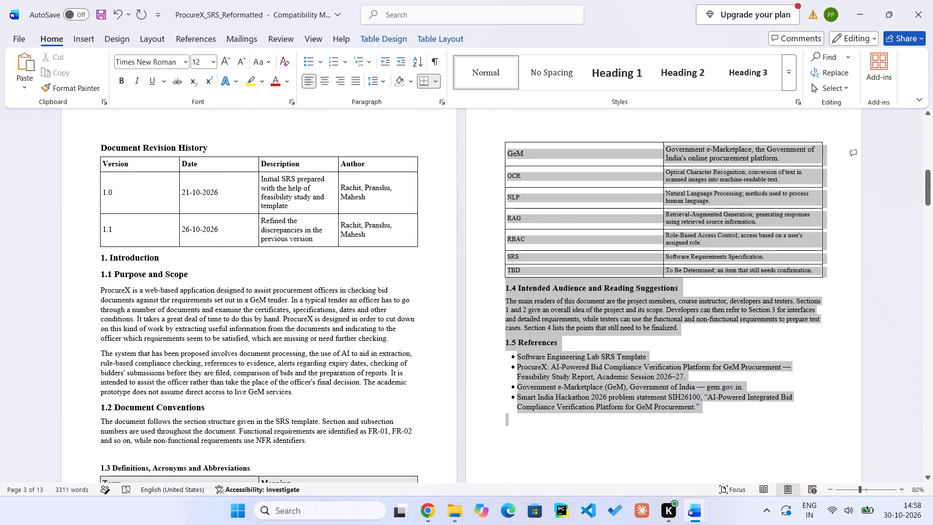
pyautogui.moveTo(512, 143); pyautogui.dragTo(508, 144)
pyautogui.click(193, 63)
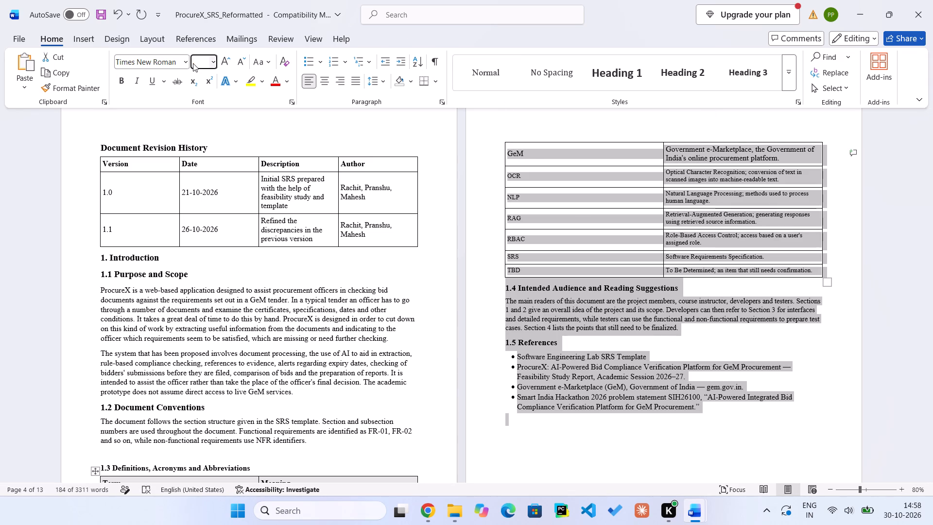
pyautogui.write('12')
pyautogui.press('Return')
pyautogui.click(550, 281)
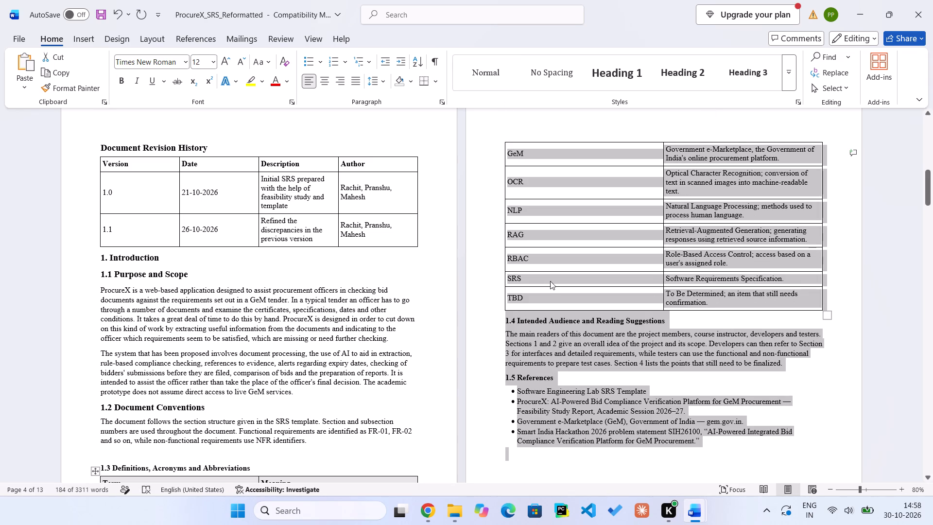
# Set the "1.4 Intended Audience and Reading Suggestions" and "1.5 References" headings to 14 pt.
pyautogui.scroll(-1, 550, 281)
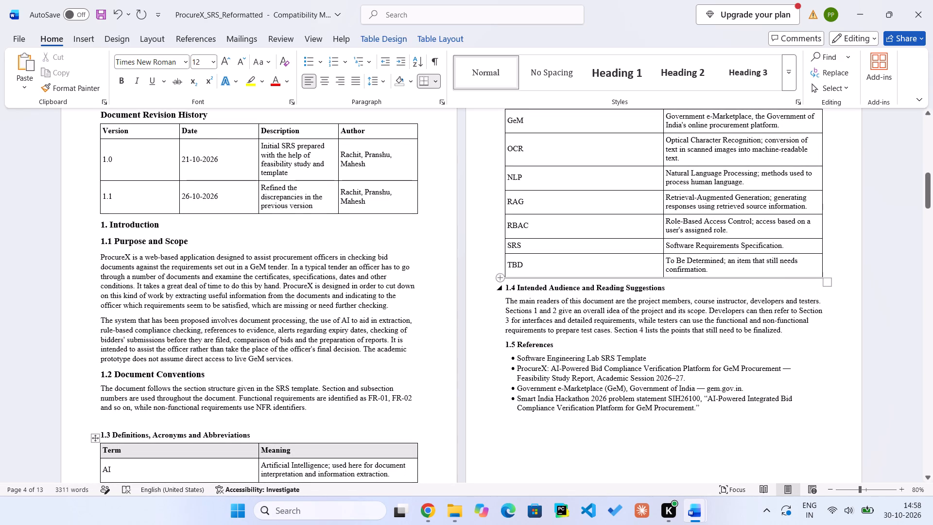
pyautogui.moveTo(505, 287); pyautogui.dragTo(674, 284)
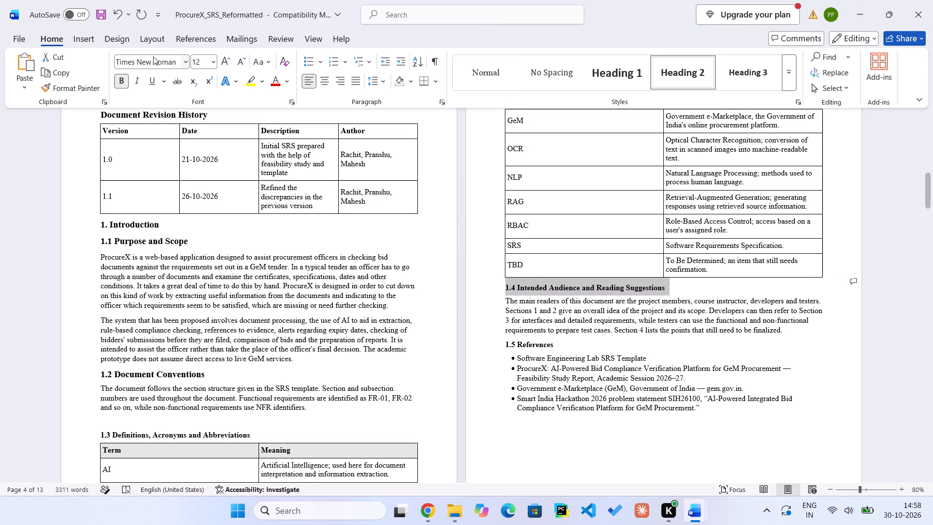
pyautogui.click(203, 63)
pyautogui.write('14')
pyautogui.press('Return')
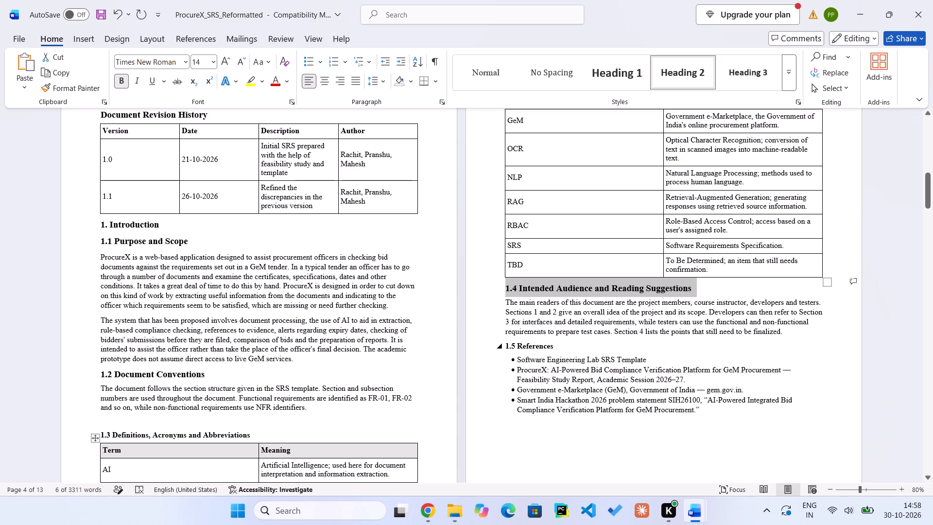
pyautogui.moveTo(566, 348); pyautogui.dragTo(495, 347)
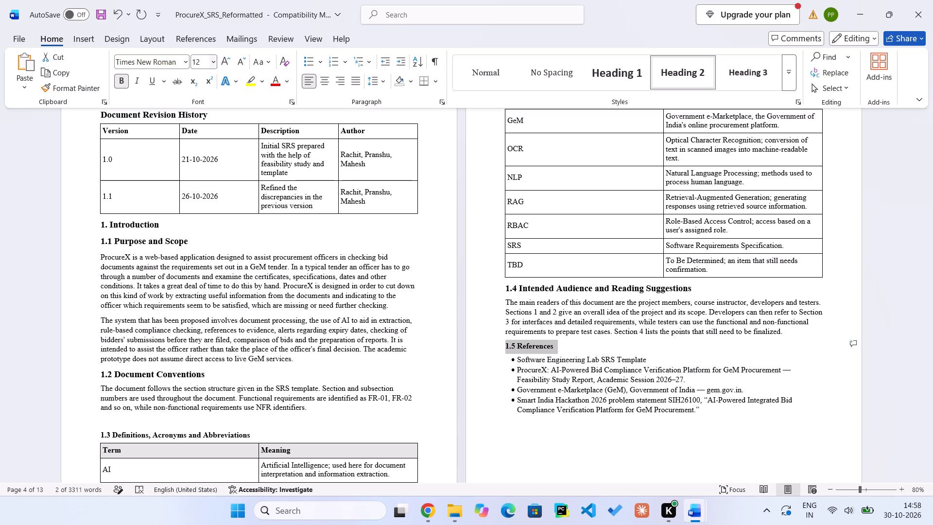
pyautogui.click(201, 59)
pyautogui.write('14')
pyautogui.press('Return')
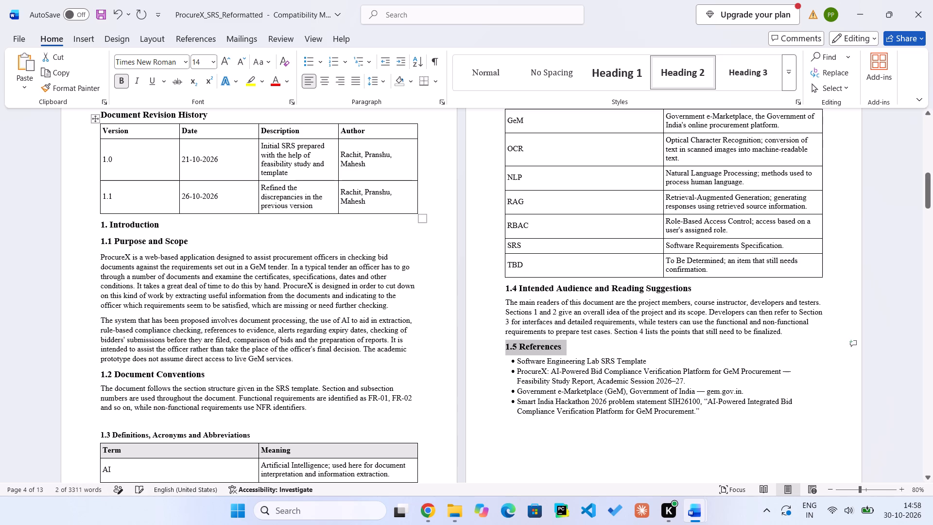
# Replace the em dashes with hyphens in the ProcureX feasibility study and Government e-Marketplace entries of section 1.5.
pyautogui.click(790, 369)
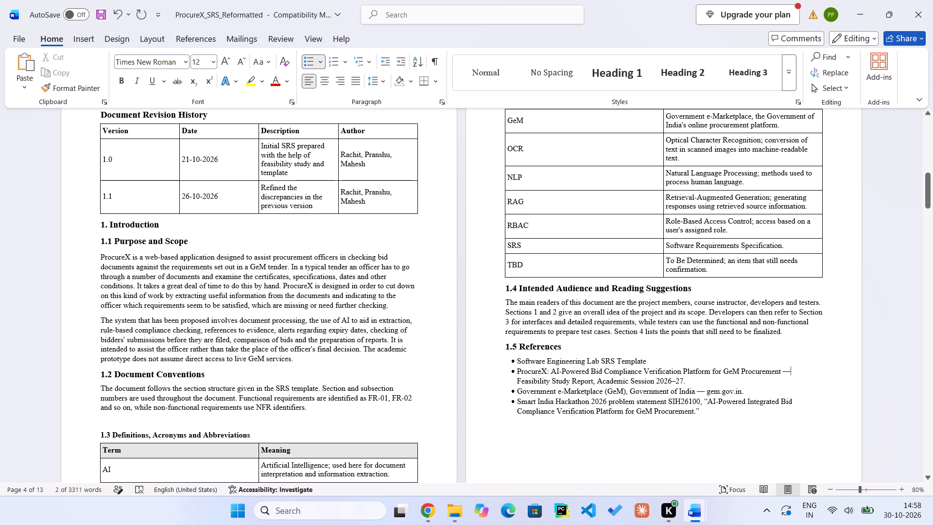
pyautogui.press('BackSpace')
pyautogui.press('-')
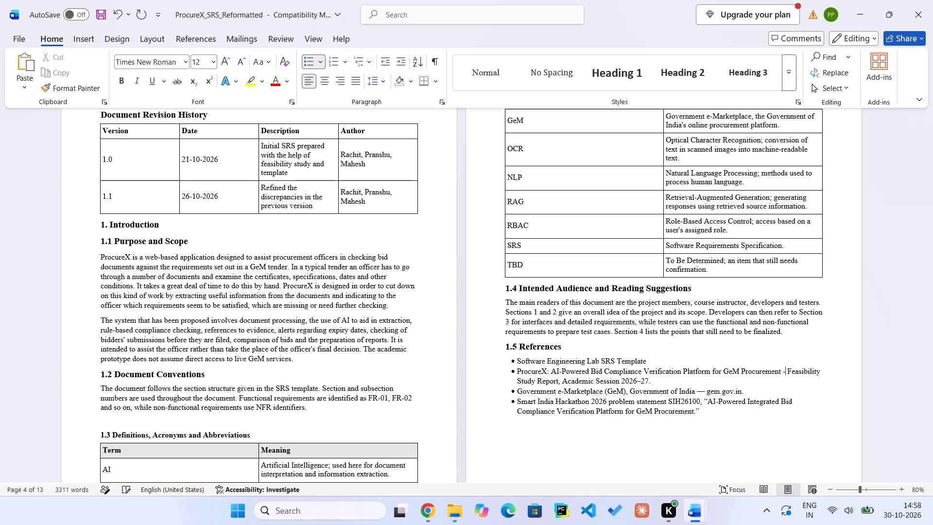
pyautogui.click(704, 393)
pyautogui.press('BackSpace')
pyautogui.press('-')
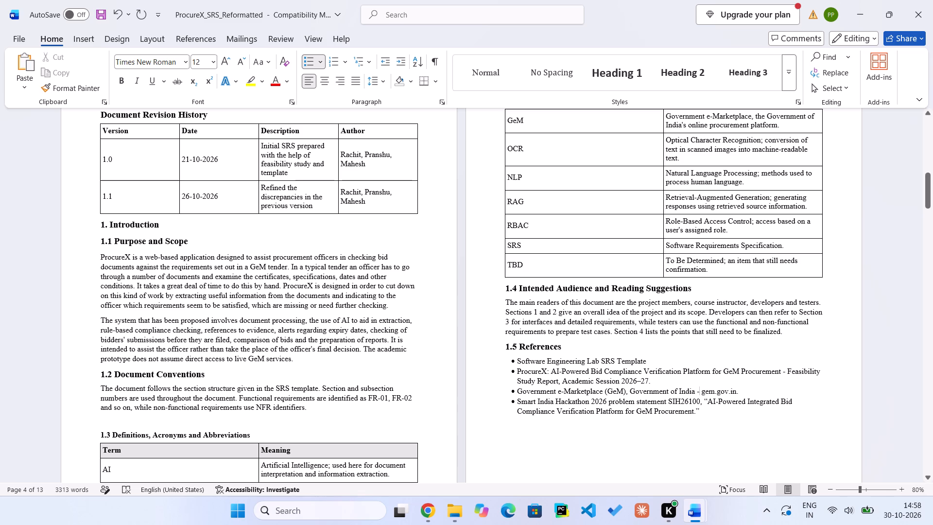
# Set the "1.3 Definitions, Acronyms and Abbreviations" heading to 14 pt.
pyautogui.scroll(-1, 271, 350)
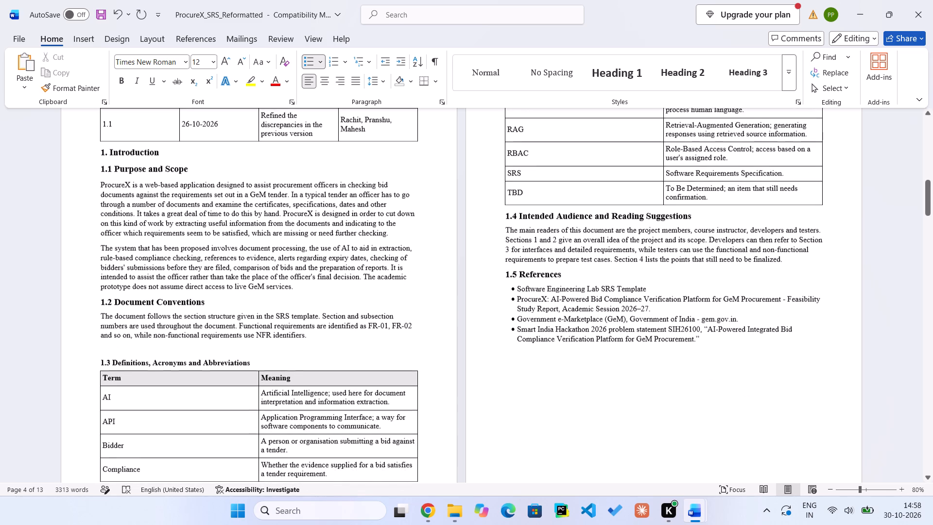
pyautogui.scroll(-1, 321, 404)
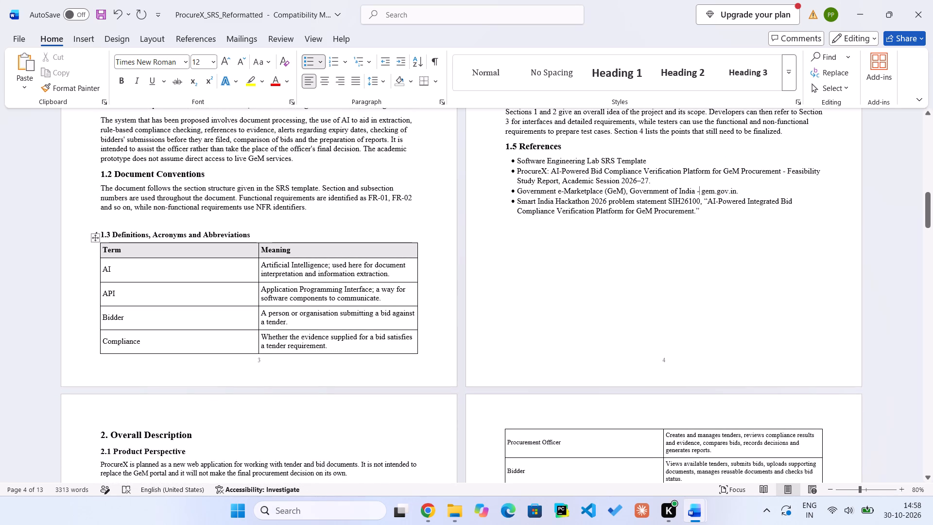
pyautogui.moveTo(255, 232); pyautogui.dragTo(100, 228)
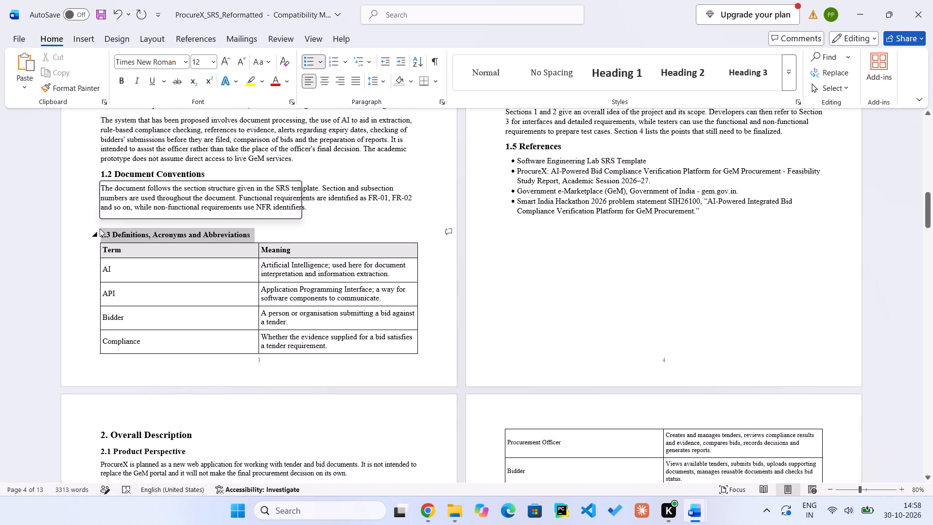
pyautogui.click(197, 64)
pyautogui.write('14')
pyautogui.press('Return')
pyautogui.moveTo(213, 173); pyautogui.dragTo(104, 166)
pyautogui.tripleClick(101, 171)
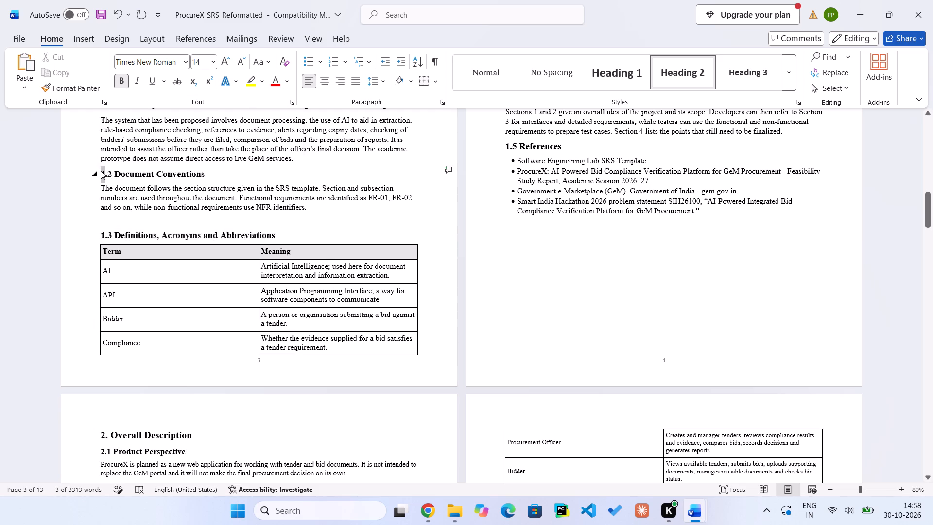
pyautogui.click(310, 166)
# Review the font sizes and layout of section 1 and the formatting of the sections that follow it.
pyautogui.scroll(2, 310, 166)
pyautogui.scroll(1, 539, 223)
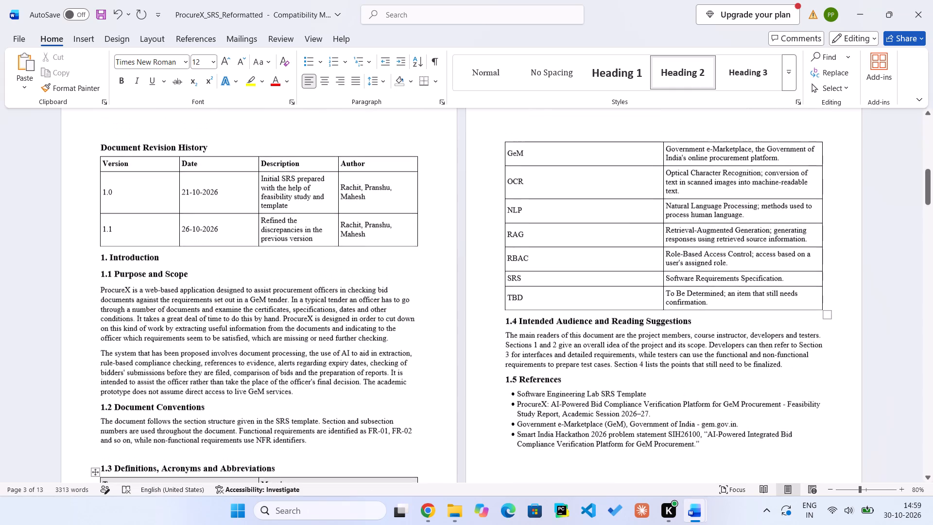
pyautogui.scroll(1, 539, 223)
pyautogui.scroll(1, 183, 354)
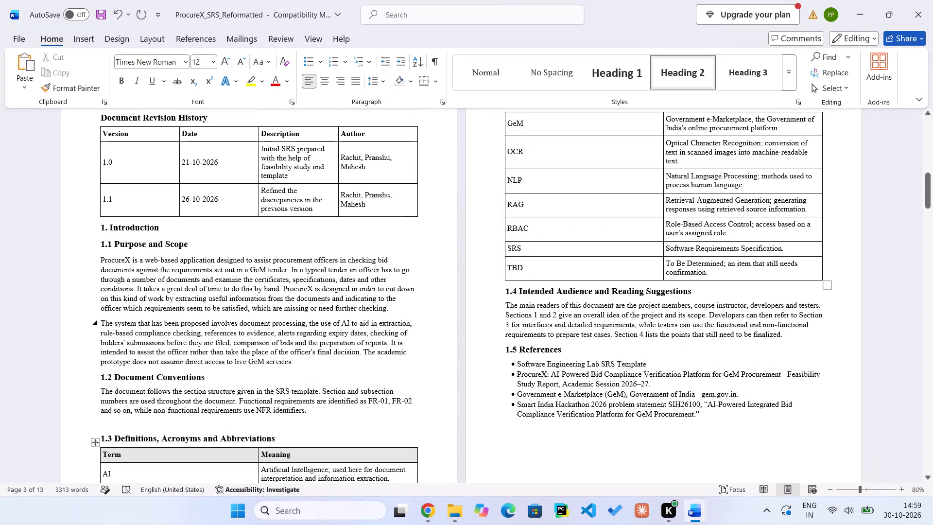
pyautogui.click(114, 136)
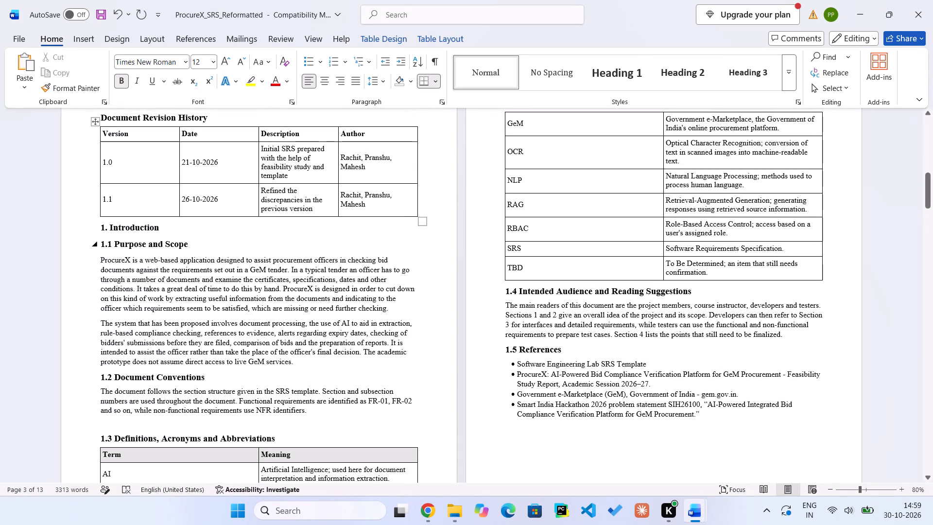
pyautogui.click(151, 240)
pyautogui.press('Up')
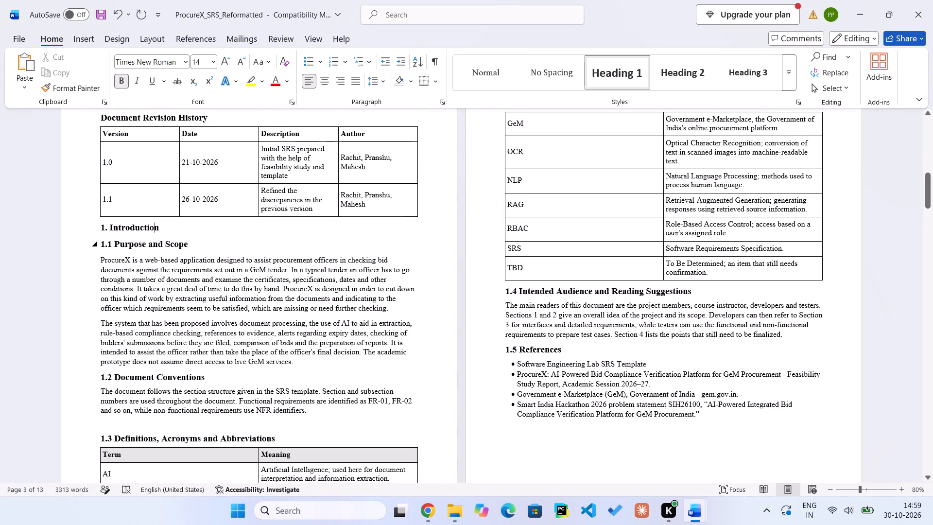
pyautogui.scroll(-3, 373, 279)
pyautogui.click(656, 256)
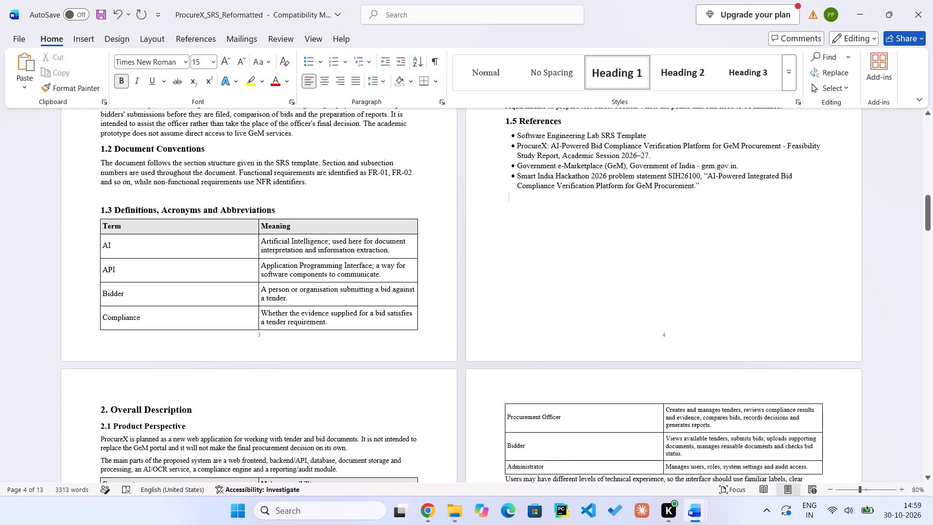
pyautogui.scroll(-2, 656, 256)
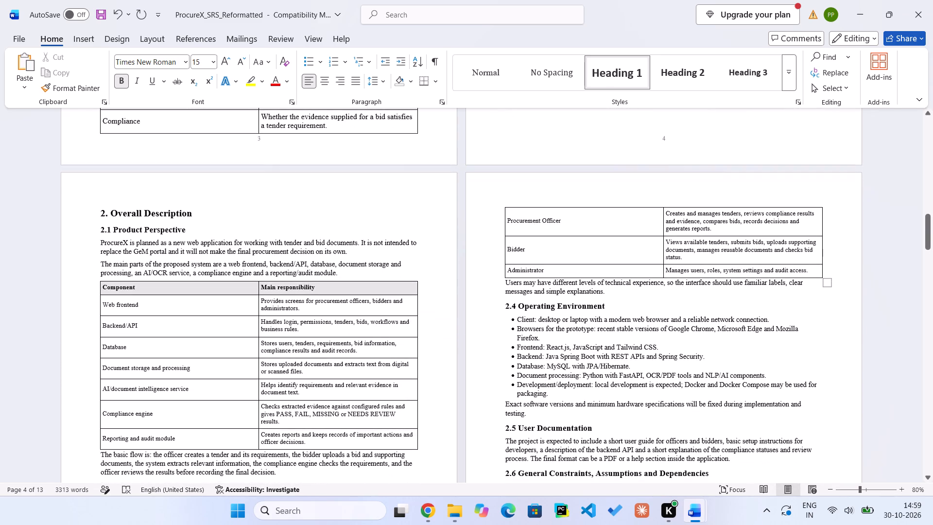
pyautogui.scroll(-5, 145, 264)
pyautogui.scroll(1, 145, 264)
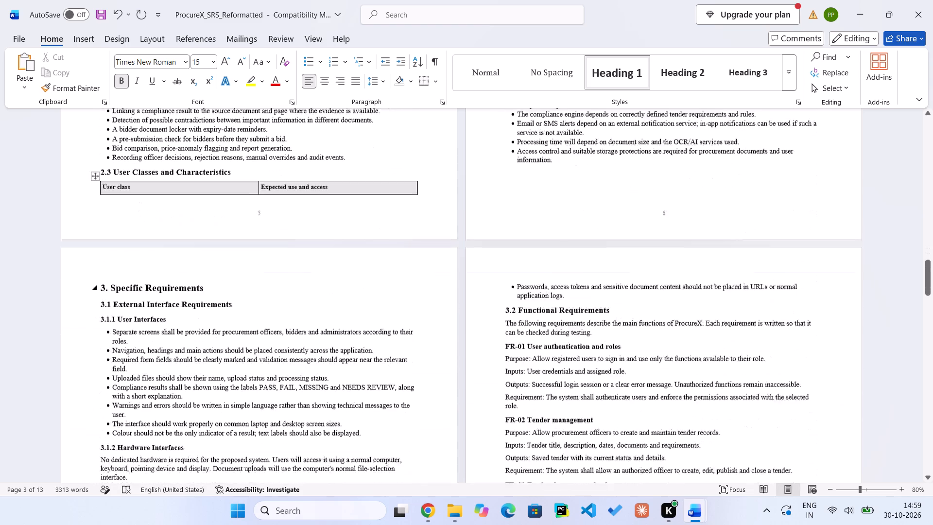
pyautogui.scroll(3, 145, 264)
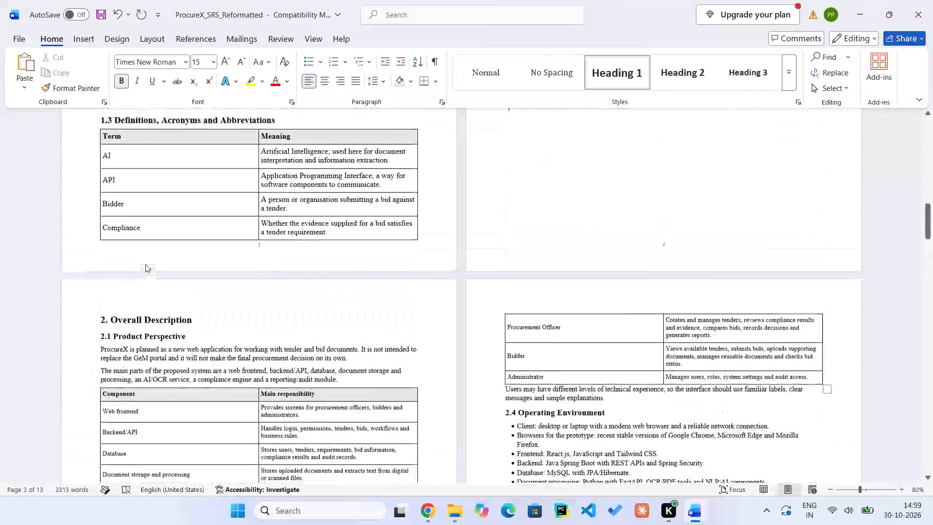
pyautogui.scroll(4, 145, 264)
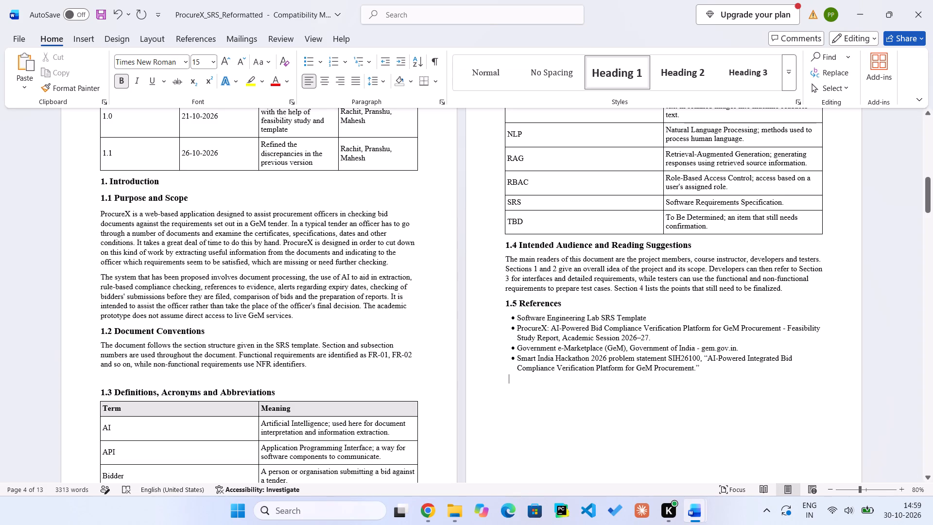
# Delete ", Academic Session 2026–27." from the end of the ProcureX feasibility study entry in section 1.5.
pyautogui.click(660, 335)
pyautogui.moveTo(660, 335); pyautogui.dragTo(559, 338)
pyautogui.press('BackSpace')
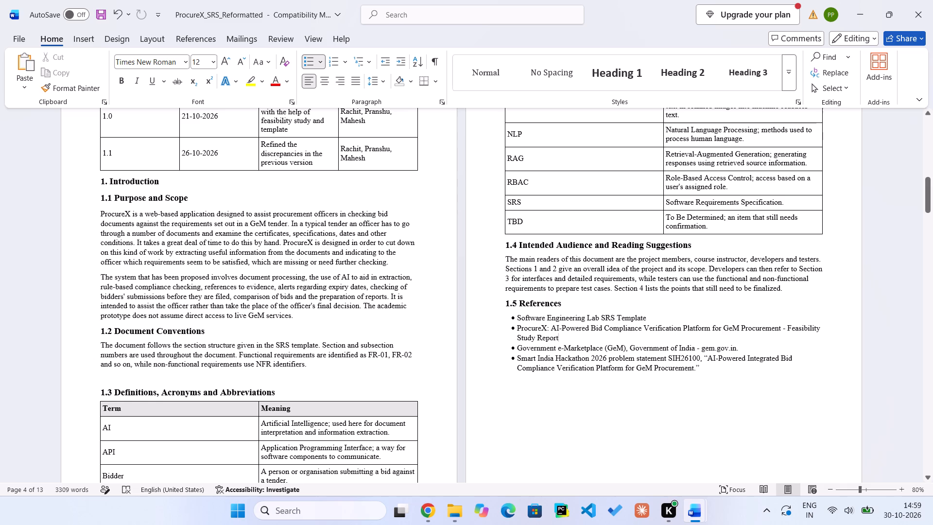
# Check the wording of the reference entries in section 1.5.
pyautogui.moveTo(737, 346); pyautogui.dragTo(723, 345)
pyautogui.moveTo(723, 345); pyautogui.dragTo(703, 348)
pyautogui.click(703, 348)
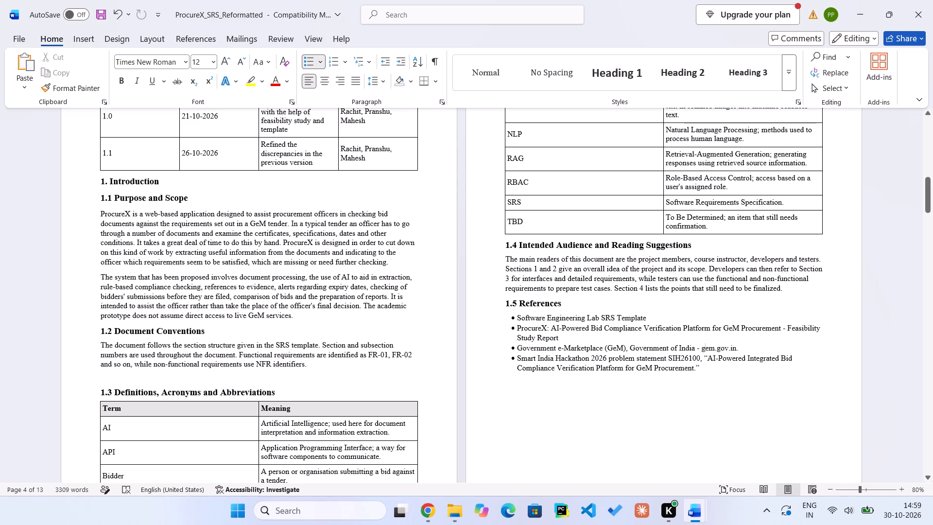
pyautogui.click(716, 368)
pyautogui.click(644, 323)
pyautogui.click(617, 326)
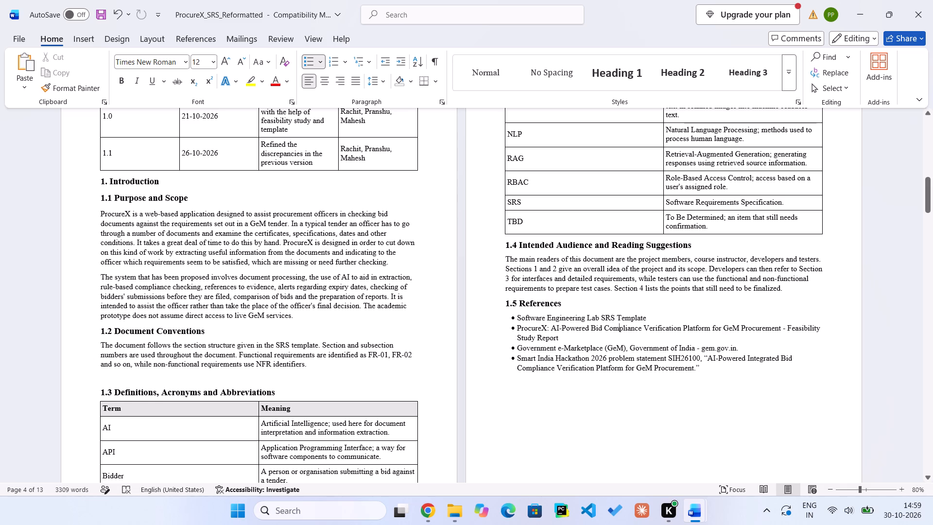
pyautogui.click(599, 326)
pyautogui.click(736, 396)
pyautogui.scroll(-4, 735, 389)
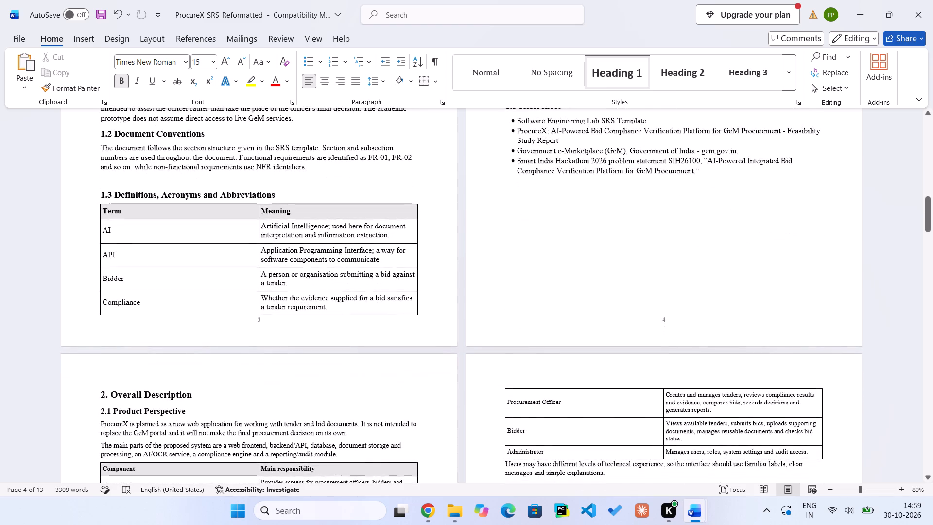
# Review the document from section 1.5 through to Appendix A, checking the layout and text sizes of each section.
pyautogui.scroll(-2, 733, 381)
pyautogui.scroll(2, 626, 375)
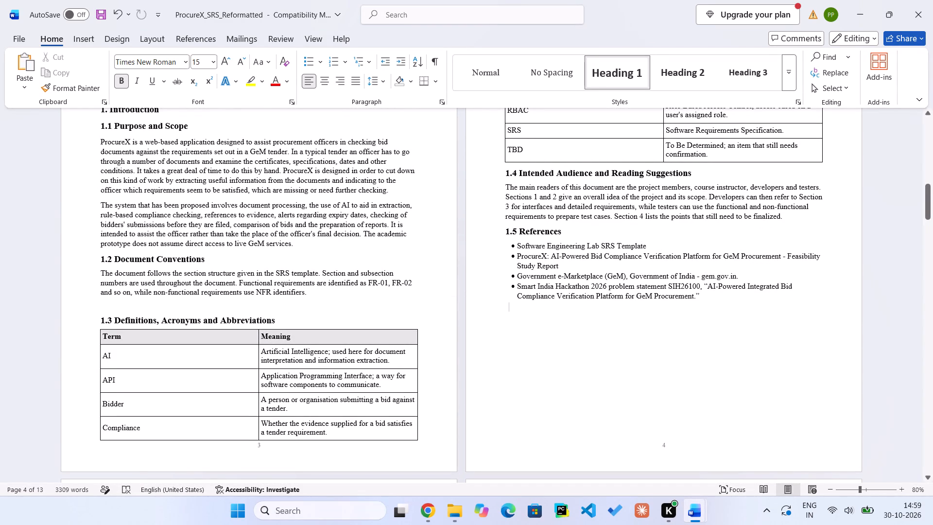
pyautogui.scroll(-1, 661, 363)
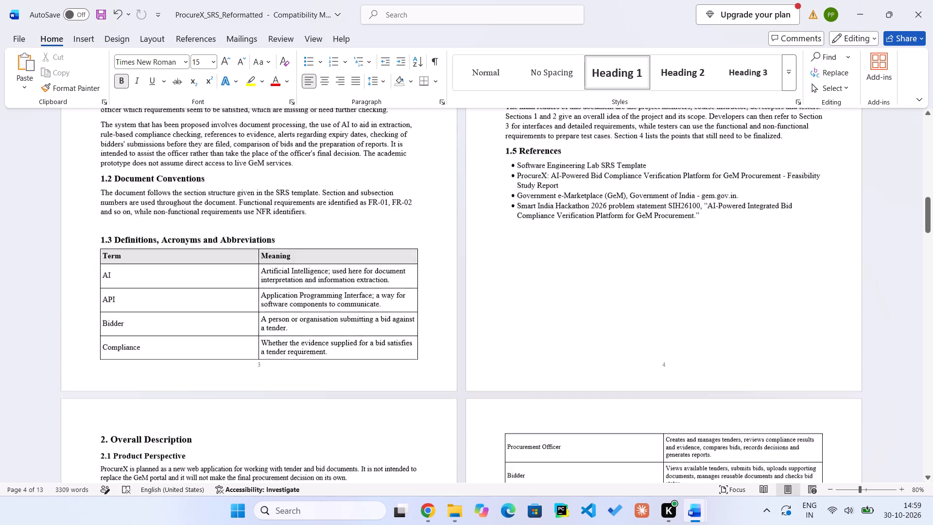
pyautogui.scroll(-1, 661, 363)
pyautogui.scroll(-4, 466, 406)
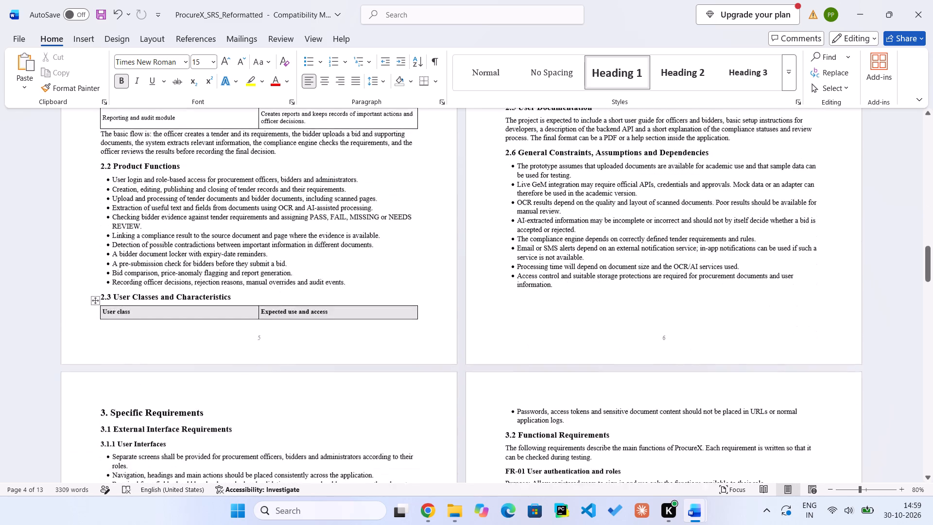
pyautogui.scroll(-11, 466, 406)
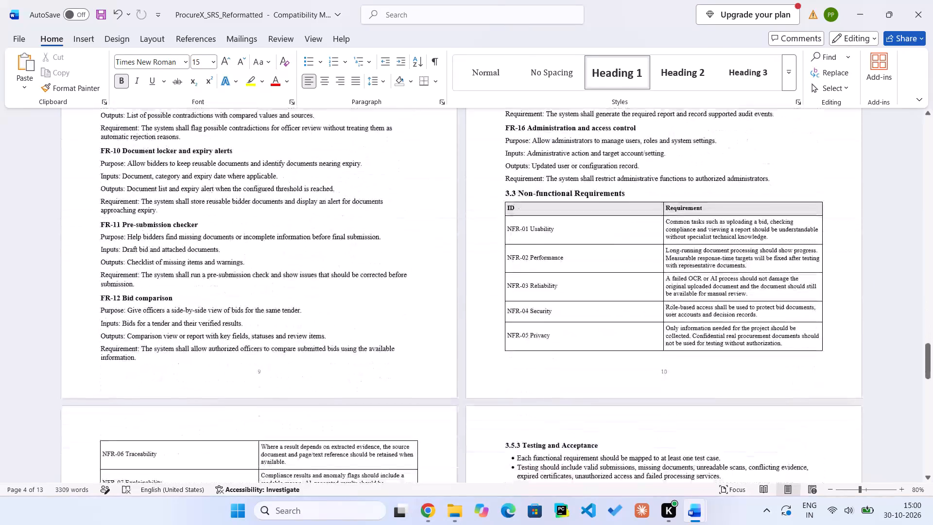
pyautogui.scroll(-11, 466, 406)
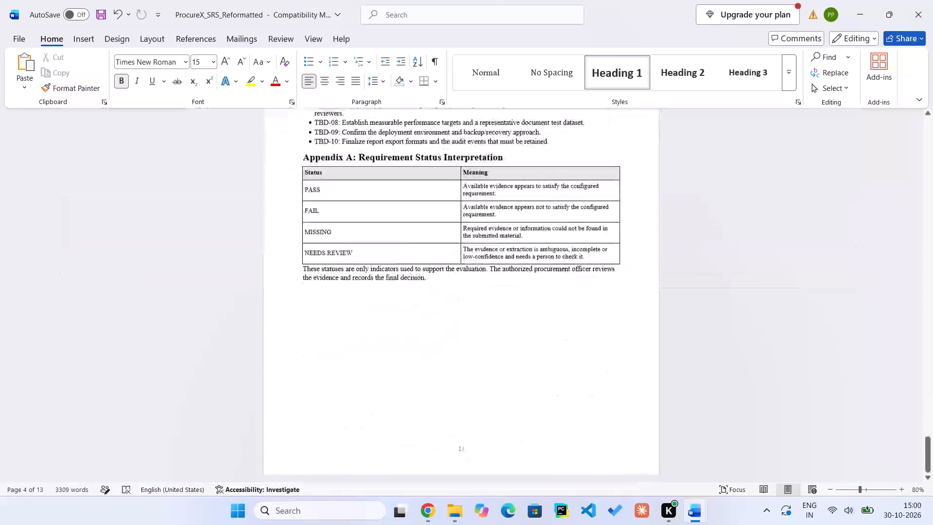
pyautogui.scroll(2, 466, 406)
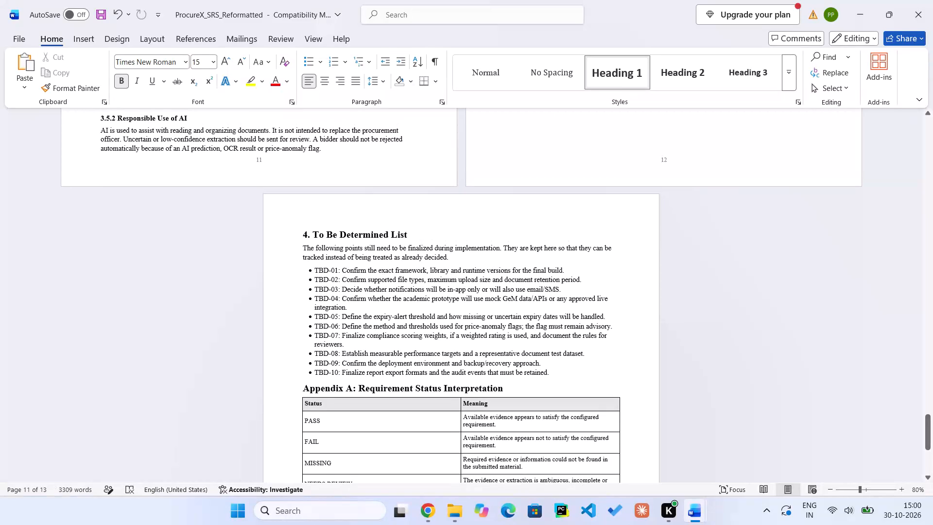
pyautogui.scroll(-2, 466, 406)
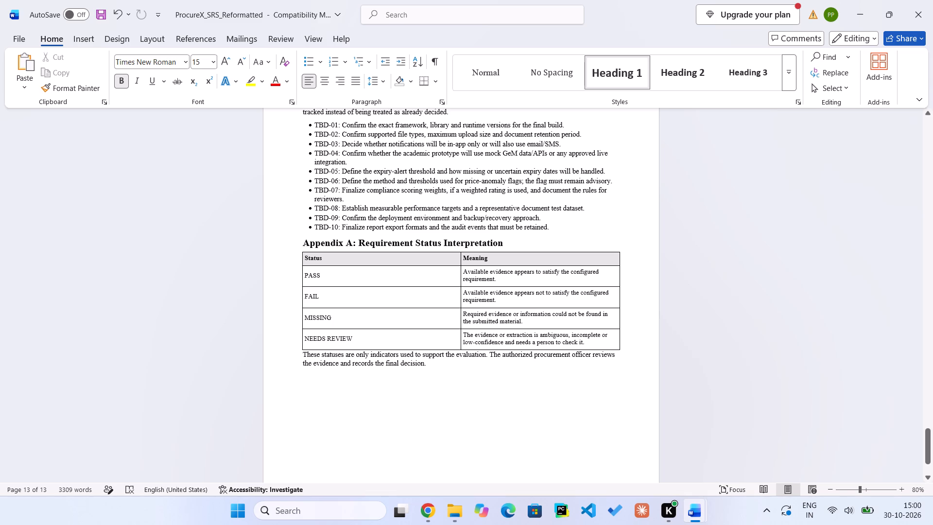
# Delete Appendix A: Requirement Status Interpretation, including its heading, status table and closing paragraph.
pyautogui.moveTo(497, 383); pyautogui.dragTo(505, 350)
pyautogui.moveTo(505, 350); pyautogui.dragTo(570, 230)
pyautogui.press('BackSpace')
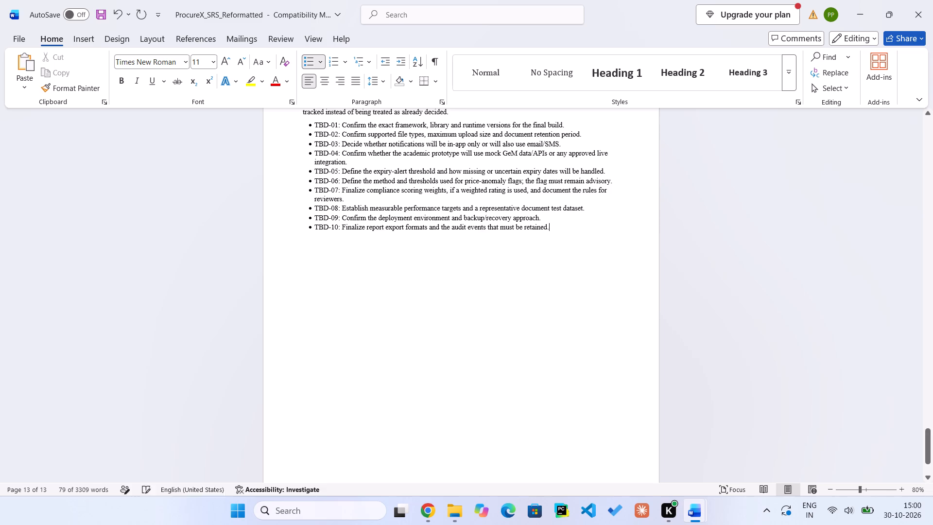
# Set the introductory paragraph and the TBD-01 to TBD-10 bullets in section 4 to 12 pt.
pyautogui.scroll(1, 570, 230)
pyautogui.moveTo(566, 353); pyautogui.dragTo(306, 218)
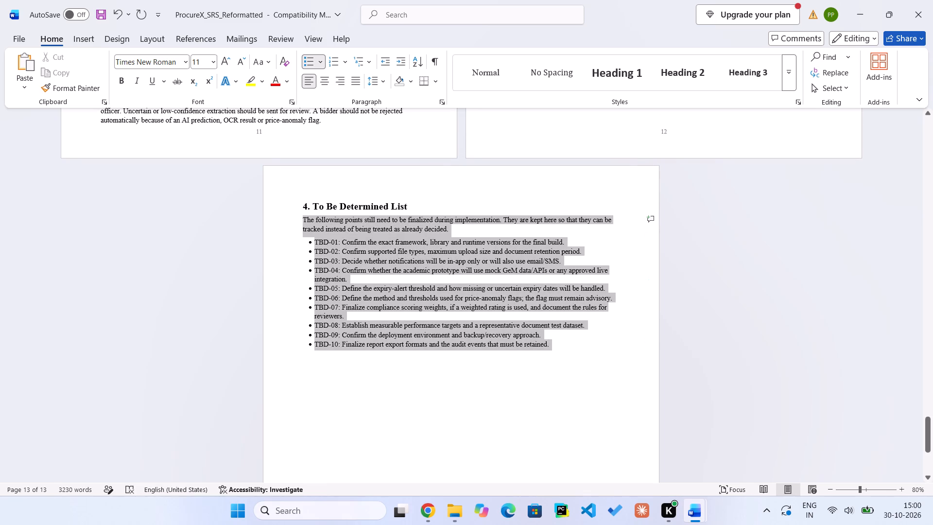
pyautogui.moveTo(306, 218); pyautogui.dragTo(285, 218)
pyautogui.click(195, 62)
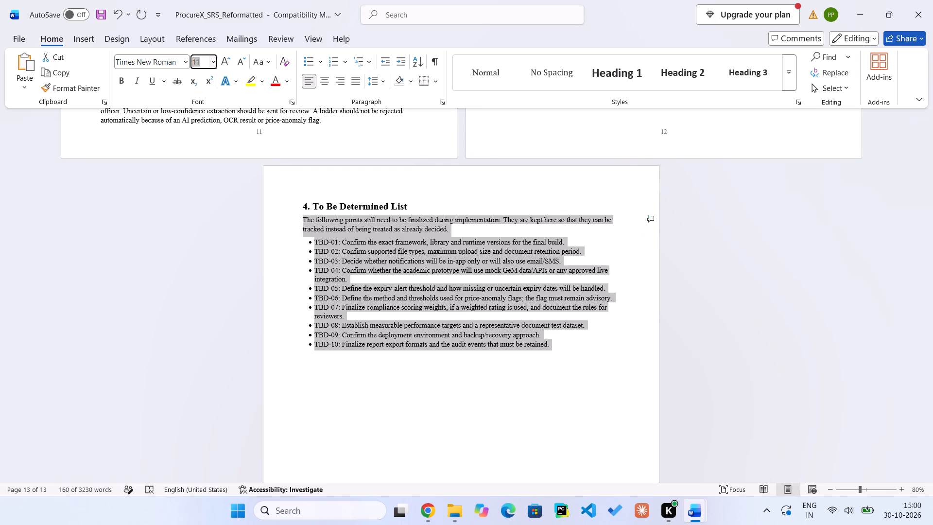
pyautogui.write('12')
pyautogui.press('Return')
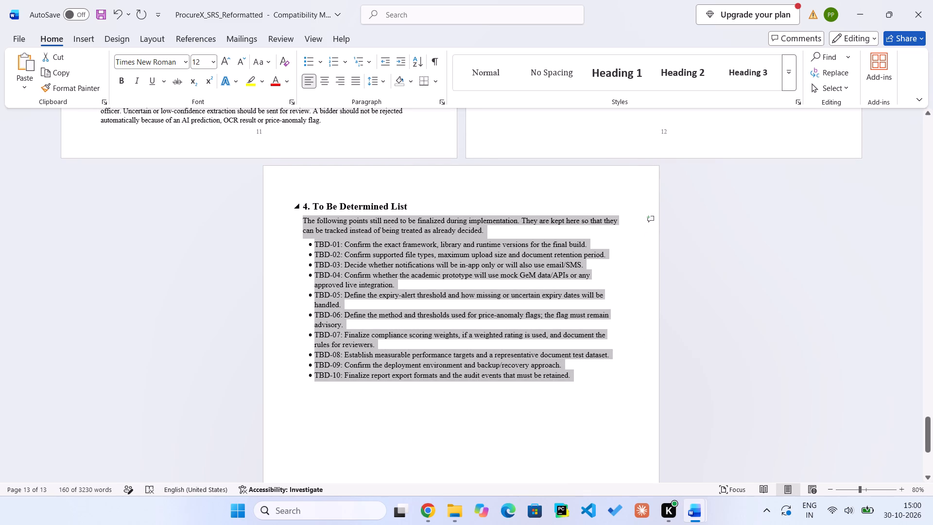
# Set the "4. To Be Determined List" heading to 14 pt.
pyautogui.click(412, 207)
pyautogui.moveTo(412, 207); pyautogui.dragTo(283, 209)
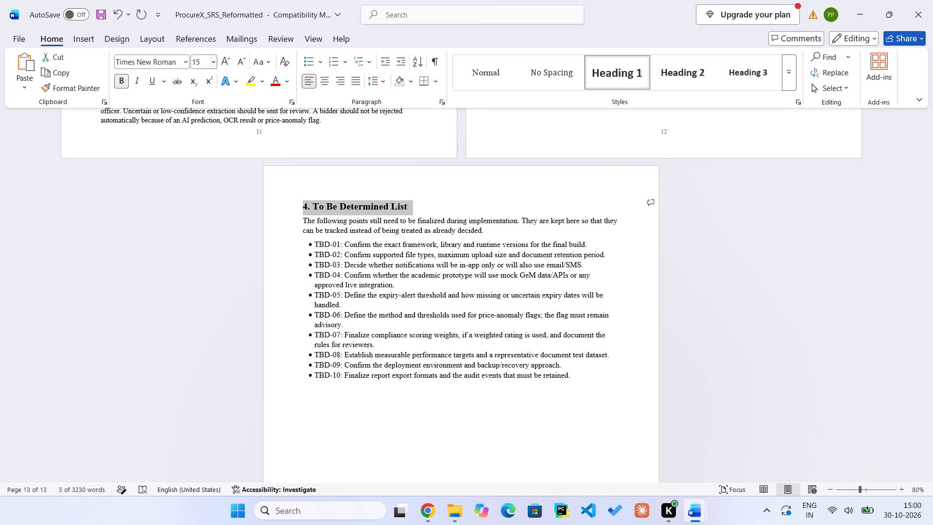
pyautogui.click(199, 61)
pyautogui.write('14')
pyautogui.press('Return')
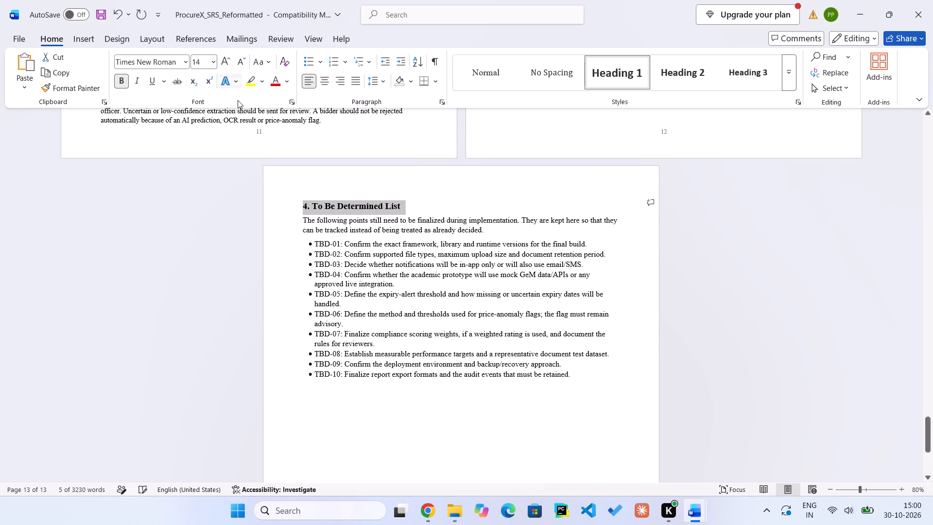
pyautogui.click(613, 382)
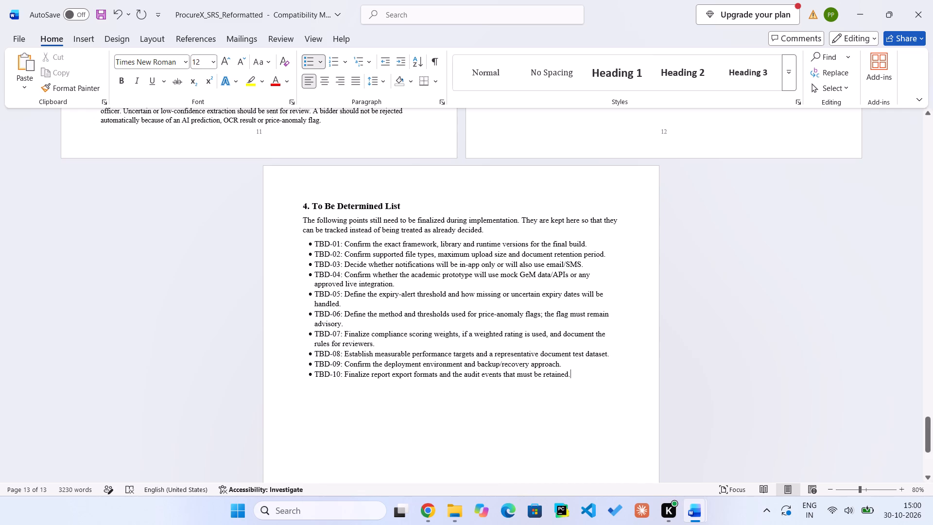
# Check the layout of section 4, then review the formatting of sections 3 and 2 back to "2. Overall Description".
pyautogui.click(499, 232)
pyautogui.click(466, 233)
pyautogui.scroll(1, 416, 231)
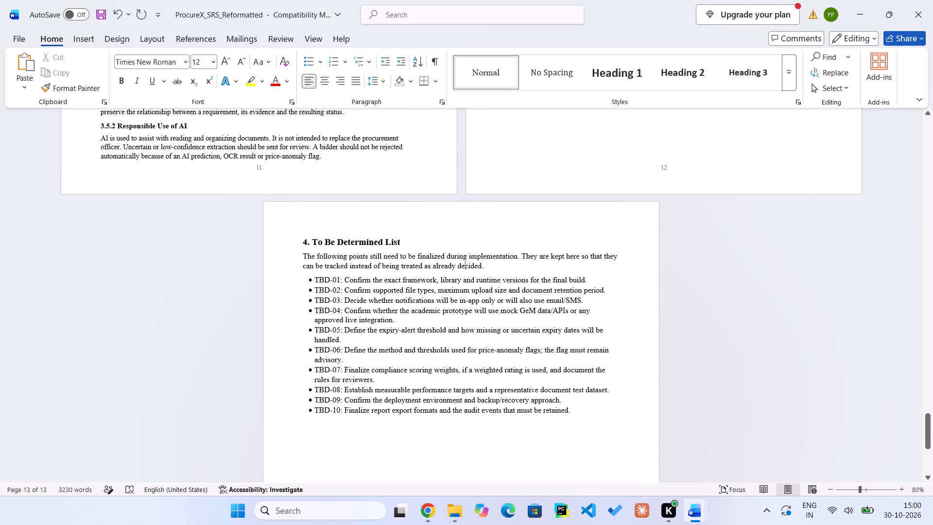
pyautogui.click(529, 263)
pyautogui.scroll(1, 529, 263)
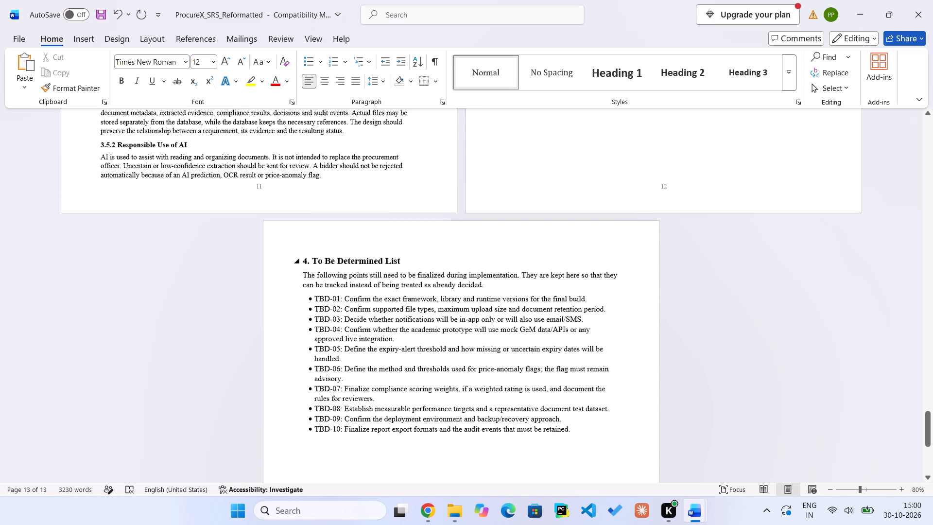
pyautogui.scroll(1, 529, 263)
pyautogui.hscroll(1, 529, 263)
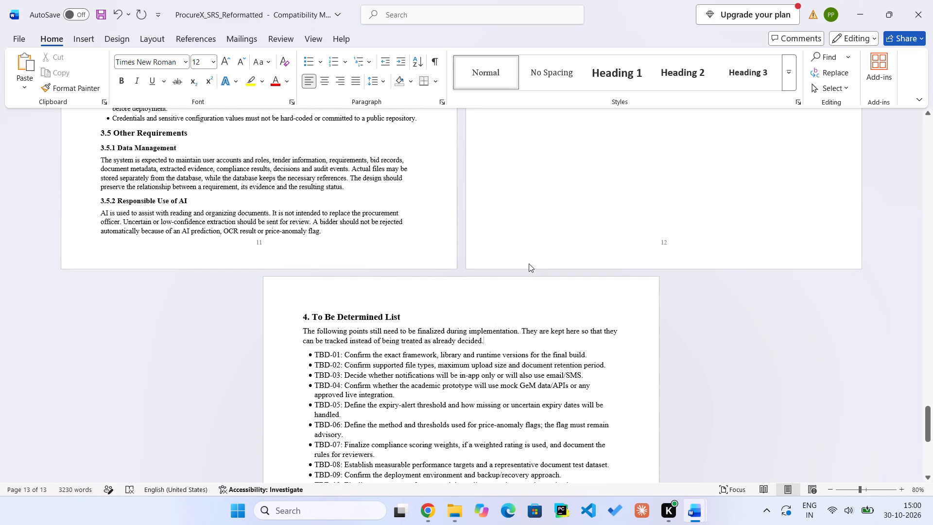
pyautogui.hscroll(1, 529, 263)
pyautogui.scroll(-3, 529, 263)
pyautogui.scroll(1, 529, 263)
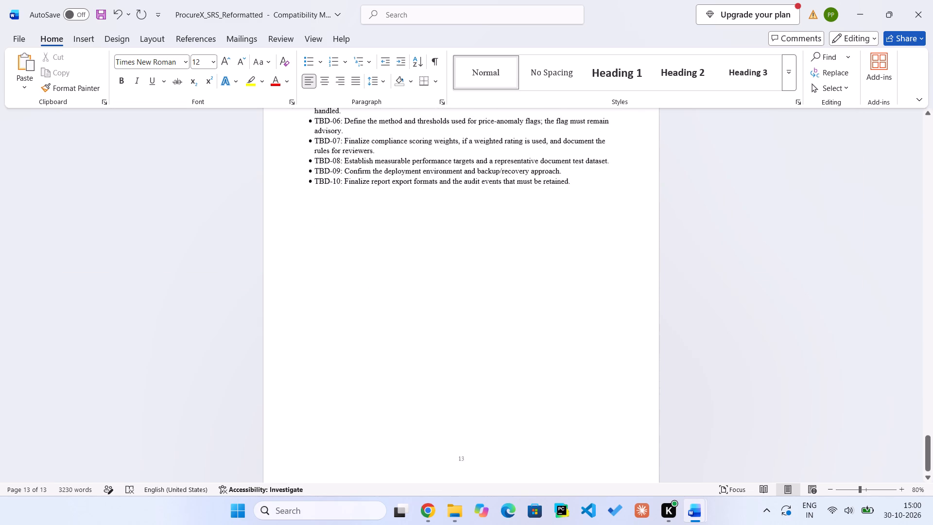
pyautogui.scroll(1, 529, 263)
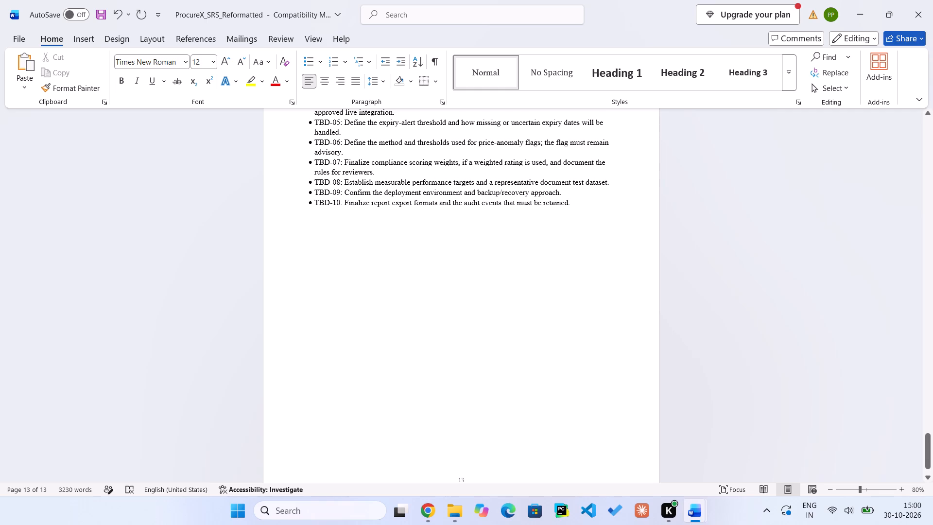
pyautogui.scroll(1, 529, 263)
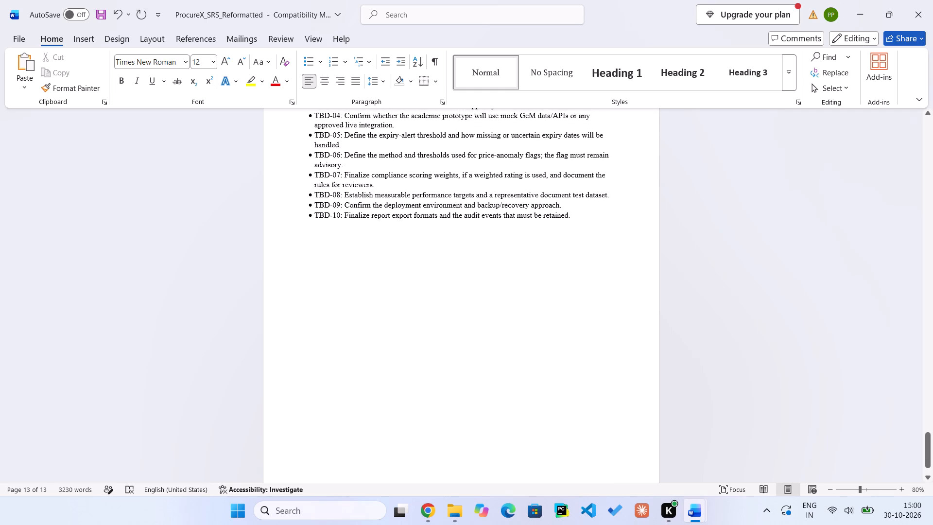
pyautogui.scroll(6, 529, 263)
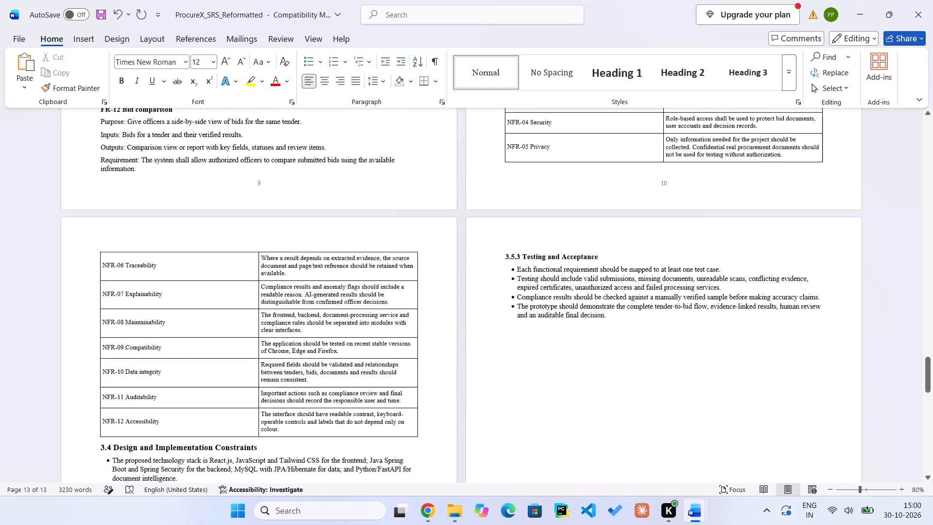
pyautogui.scroll(12, 529, 263)
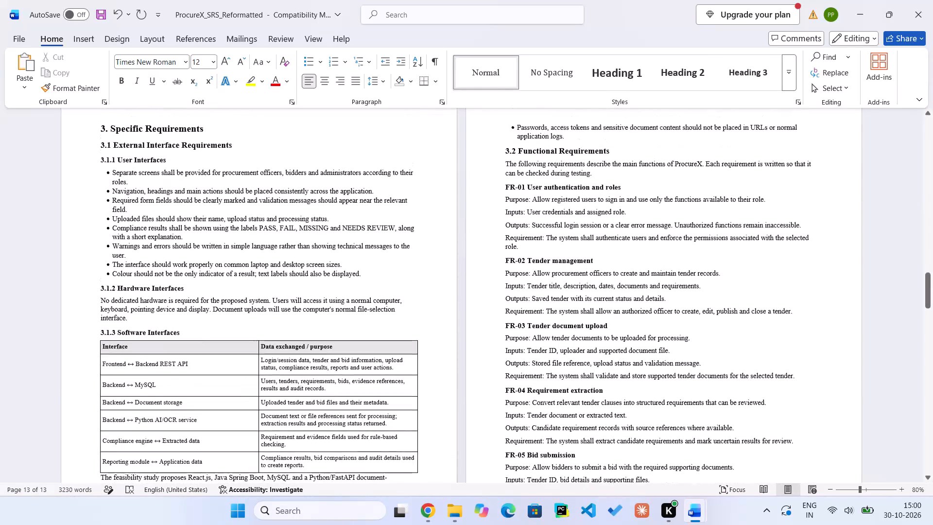
pyautogui.scroll(7, 529, 263)
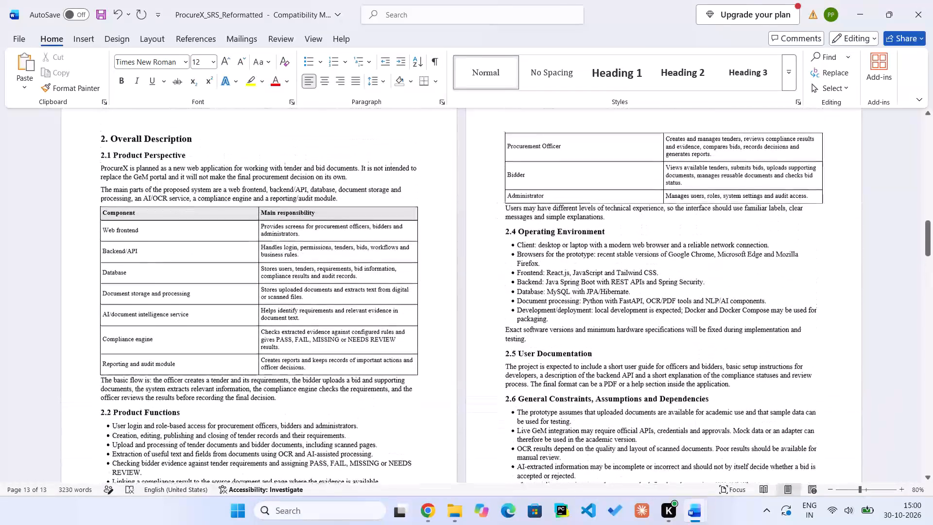
# Set the "2. Overall Description" heading to 14 pt.
pyautogui.scroll(1, 529, 263)
pyautogui.moveTo(197, 159); pyautogui.dragTo(194, 159)
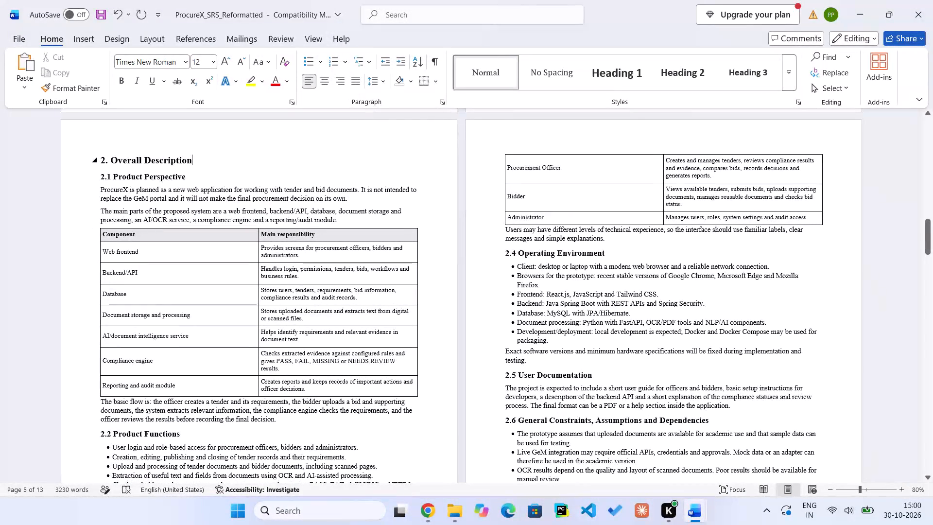
pyautogui.moveTo(194, 159); pyautogui.dragTo(99, 163)
pyautogui.click(199, 65)
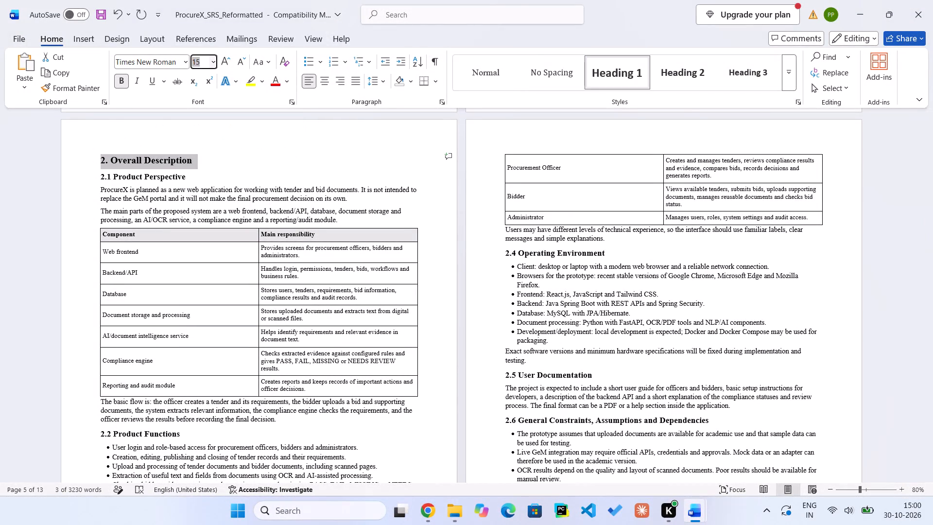
pyautogui.write('14')
pyautogui.press('Return')
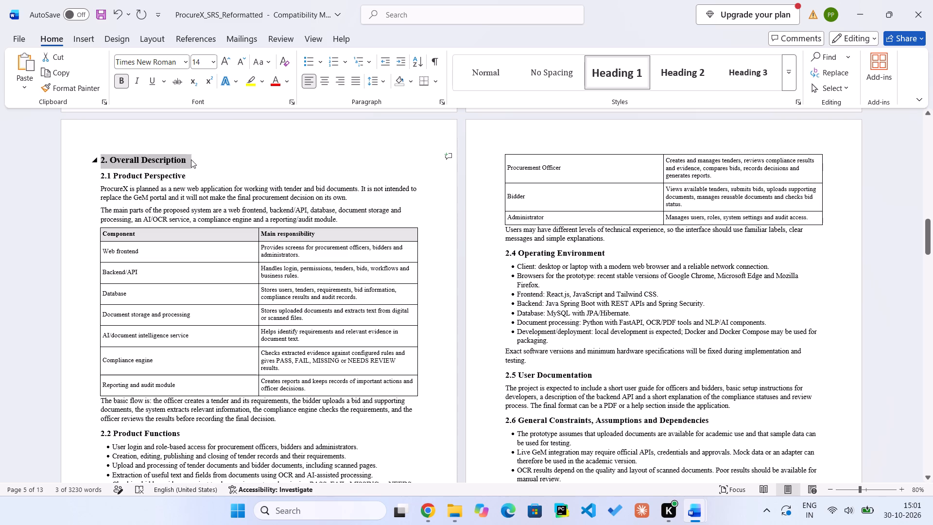
# Set the "2.1 Product Perspective" heading to 14 pt.
pyautogui.moveTo(194, 177); pyautogui.dragTo(97, 179)
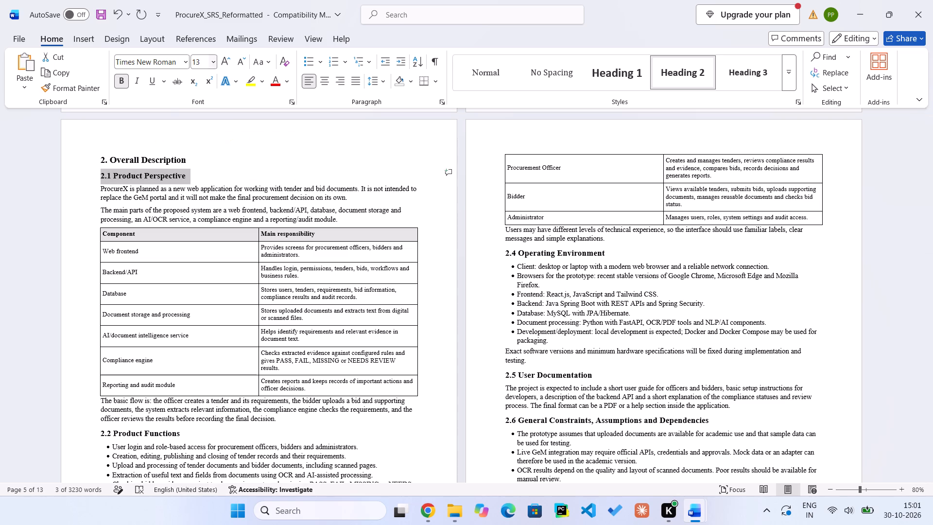
pyautogui.click(199, 60)
pyautogui.write('14')
pyautogui.press('Return')
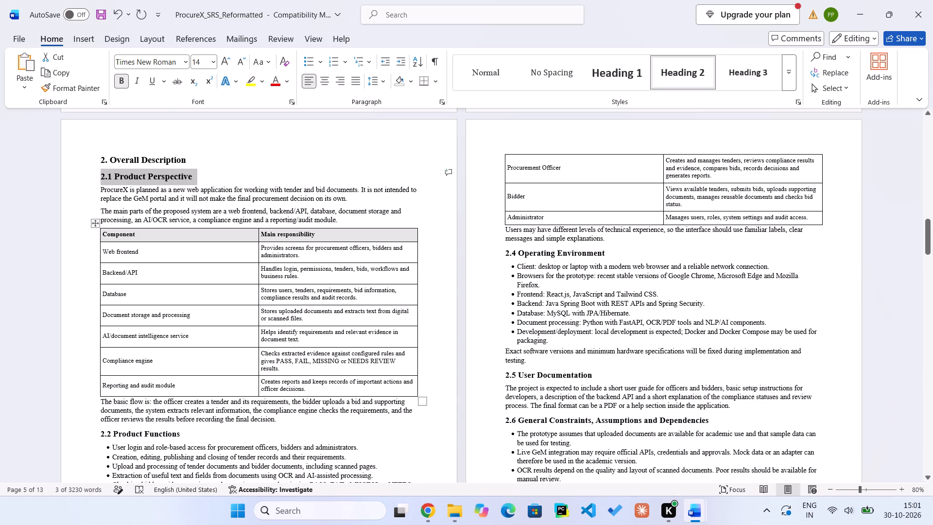
pyautogui.click(235, 287)
# Set the "2.2 Product Functions" heading to 14 pt.
pyautogui.scroll(-1, 235, 287)
pyautogui.moveTo(184, 348); pyautogui.dragTo(98, 342)
pyautogui.click(197, 65)
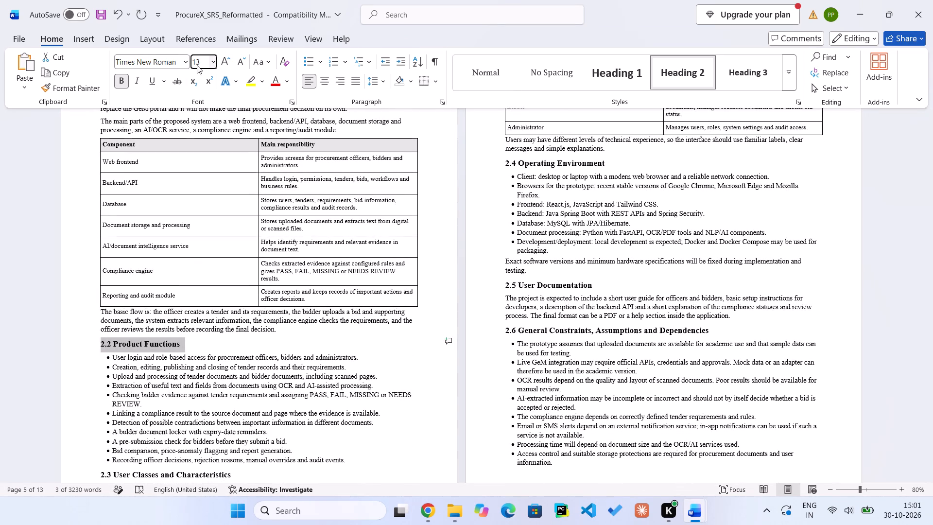
pyautogui.write('14')
pyautogui.press('Return')
pyautogui.click(301, 197)
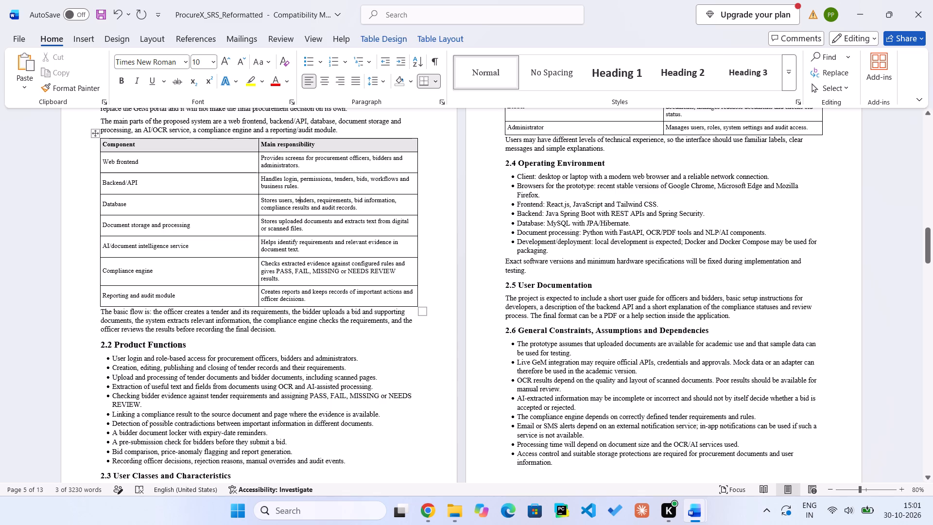
# Set the "2.3 User Classes and Characteristics" heading to 14 pt.
pyautogui.scroll(-1, 207, 419)
pyautogui.moveTo(239, 359); pyautogui.dragTo(101, 358)
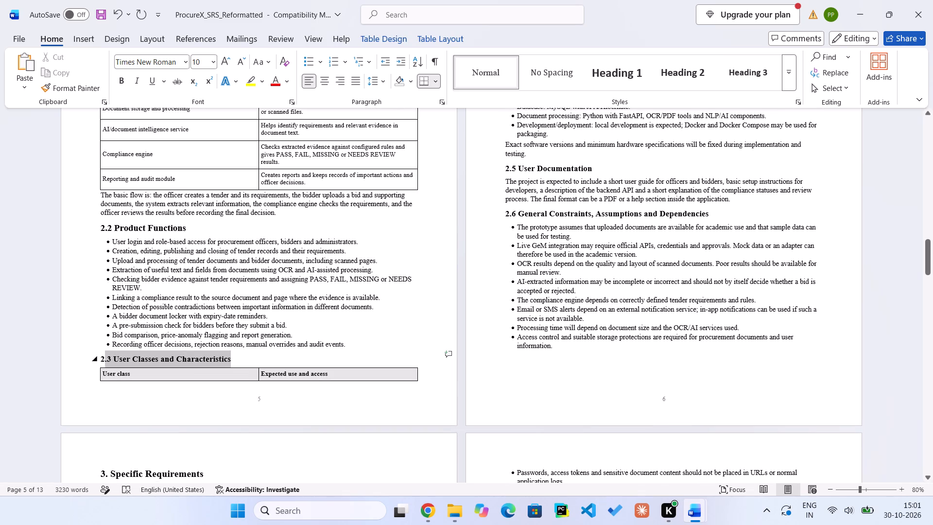
pyautogui.moveTo(101, 358); pyautogui.dragTo(99, 358)
pyautogui.click(198, 58)
pyautogui.write('14')
pyautogui.press('Return')
# Set the "2.4 Operating Environment" heading to 14 pt.
pyautogui.scroll(2, 532, 160)
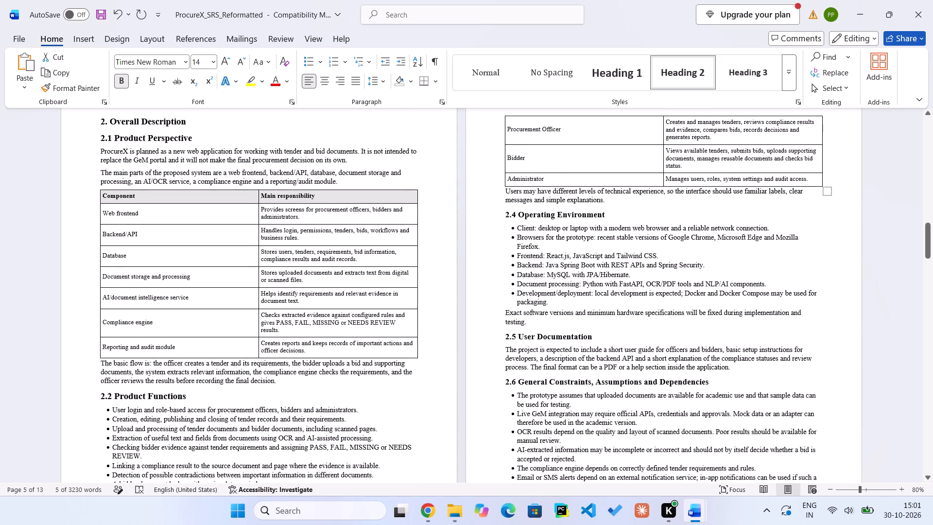
pyautogui.moveTo(616, 217); pyautogui.dragTo(497, 220)
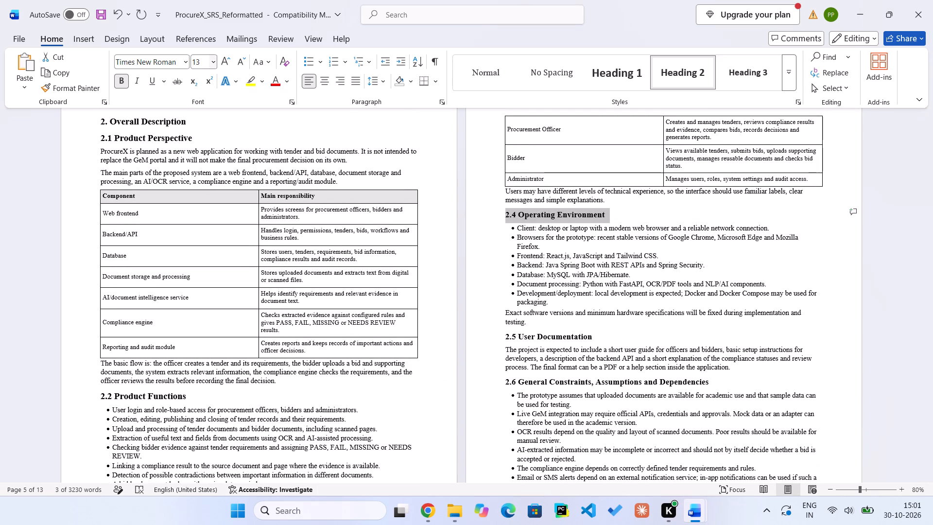
pyautogui.click(200, 61)
pyautogui.write('14')
pyautogui.press('Return')
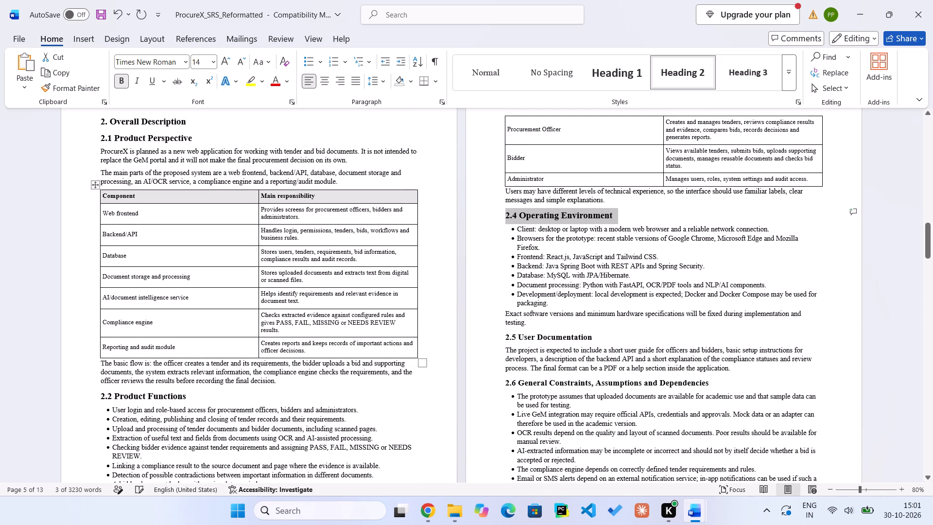
# Set the "2.5 User Documentation" heading to 14 pt.
pyautogui.moveTo(596, 339); pyautogui.dragTo(484, 345)
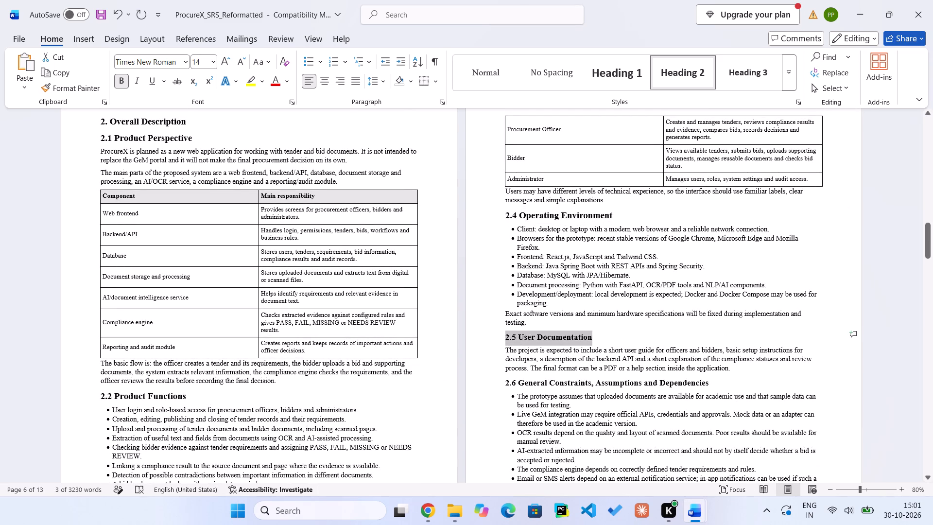
pyautogui.moveTo(484, 345); pyautogui.dragTo(511, 343)
pyautogui.hotkey('shift', 'Left')
pyautogui.hotkey('shift', 'Left')
pyautogui.hotkey('shift', 'Left')
pyautogui.hotkey('shift', 'Right')
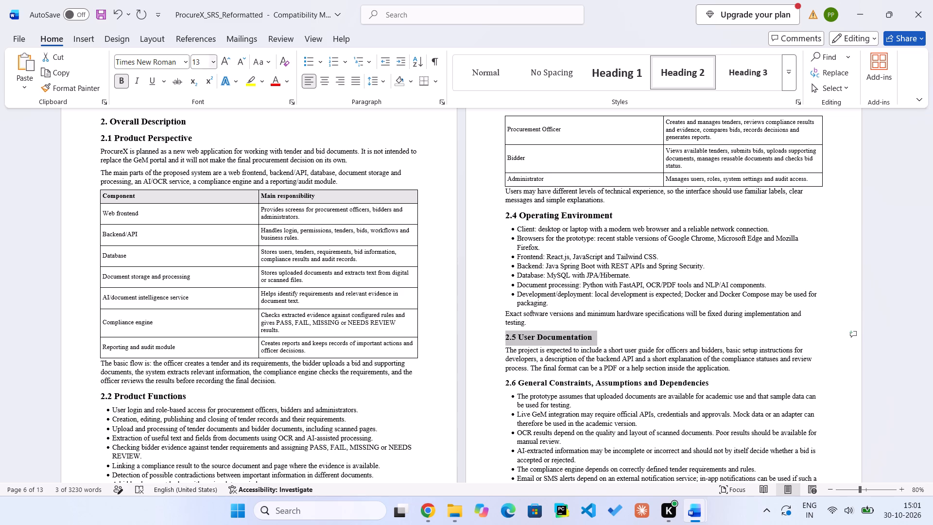
pyautogui.click(205, 58)
pyautogui.write('14')
pyautogui.press('Return')
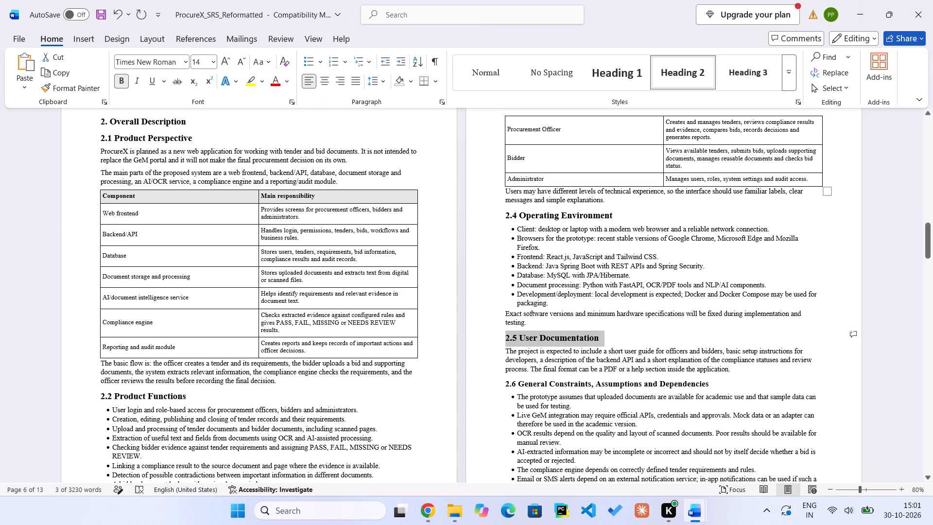
# Set the "2.6 General Constraints, Assumptions and Dependencies" heading to 14 pt.
pyautogui.moveTo(721, 387); pyautogui.dragTo(502, 386)
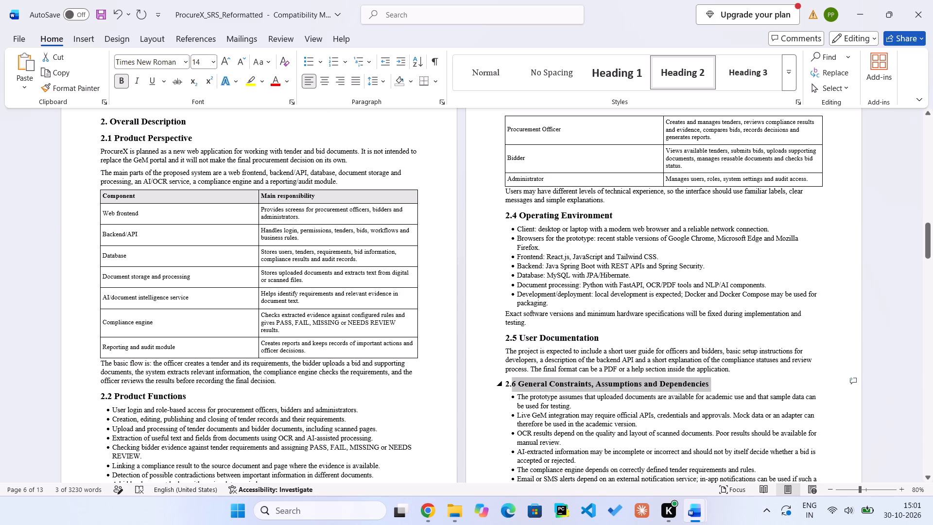
pyautogui.moveTo(502, 386); pyautogui.dragTo(488, 385)
pyautogui.click(198, 62)
pyautogui.write('14')
pyautogui.press('Return')
# Set the "3. Specific Requirements", "3.1 External Interface Requirements" and "3.1.1 User Interfaces" headings to 14 pt together.
pyautogui.scroll(-4, 315, 236)
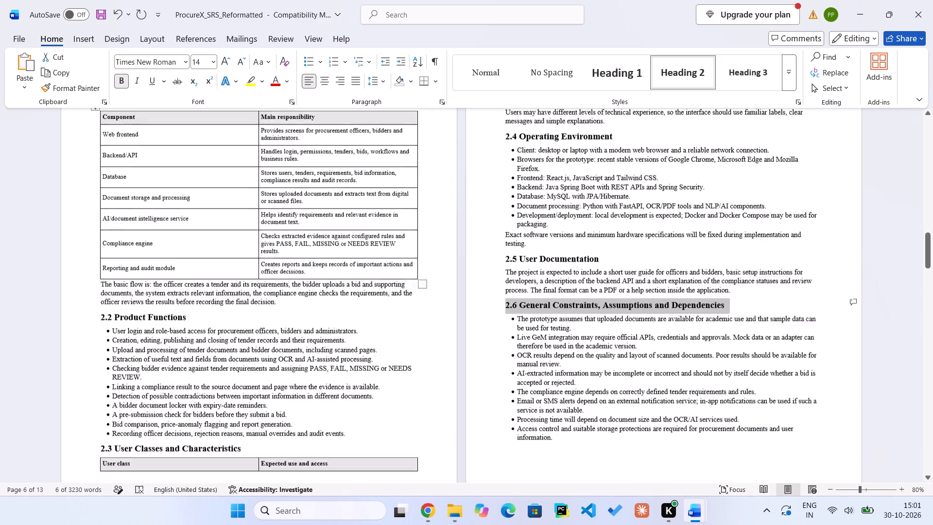
pyautogui.scroll(-2, 315, 236)
pyautogui.click(315, 236)
pyautogui.scroll(-3, 315, 236)
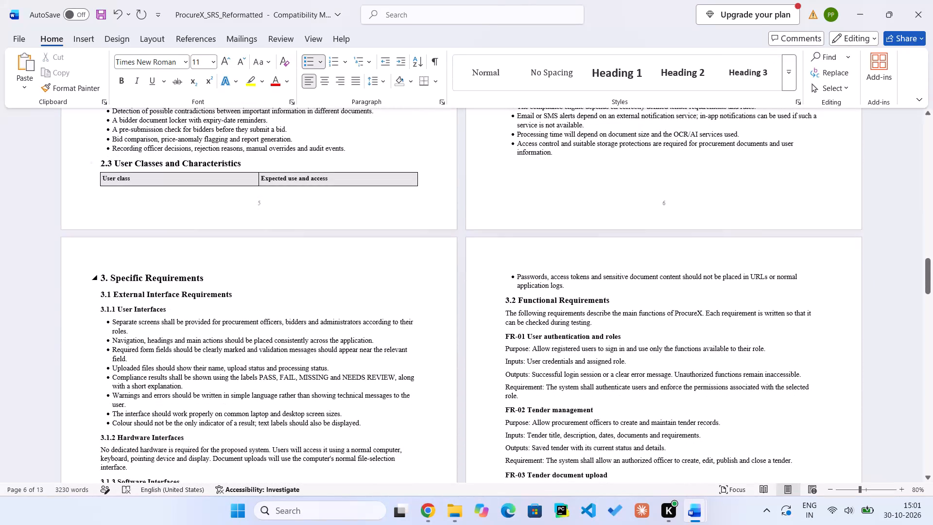
pyautogui.moveTo(176, 307); pyautogui.dragTo(134, 294)
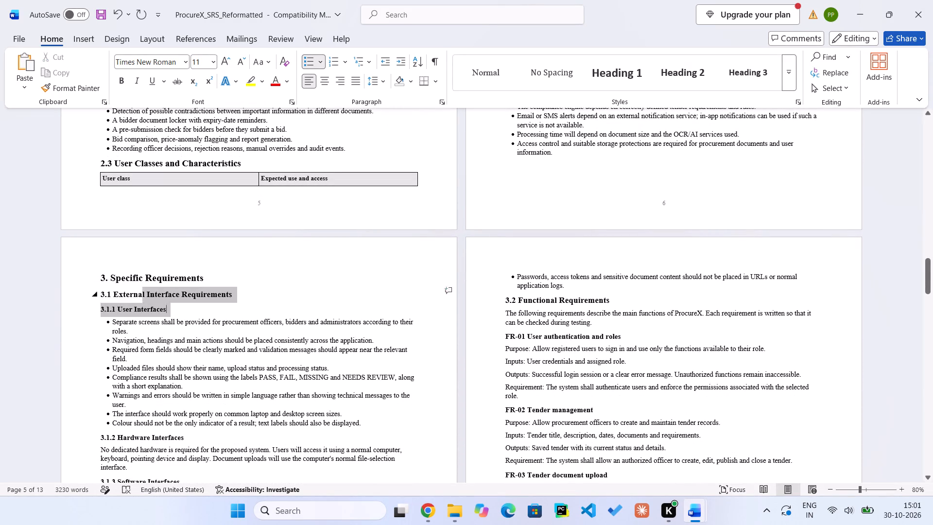
pyautogui.moveTo(134, 294); pyautogui.dragTo(99, 278)
pyautogui.click(207, 58)
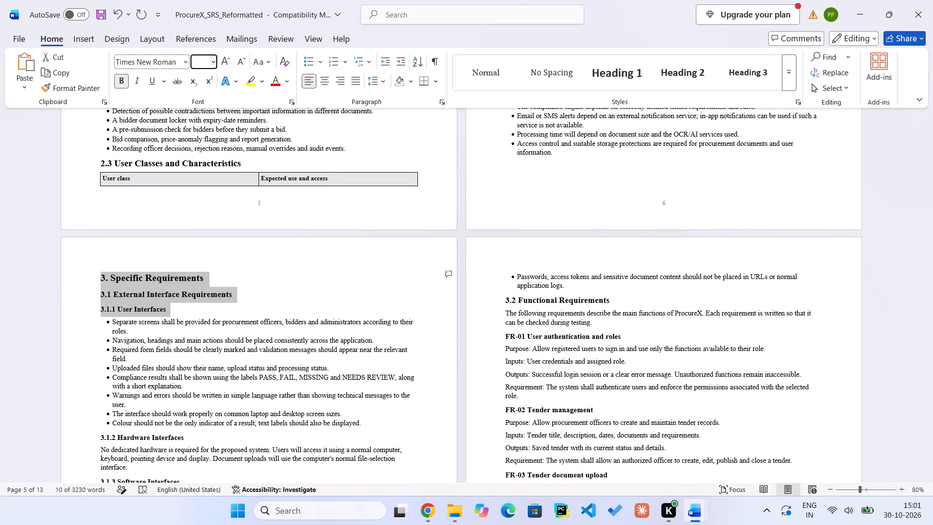
pyautogui.write('14')
pyautogui.press('Return')
# Check the font sizes of the "3. Specific Requirements", "2.3 User Classes and Characteristics" and "2. Overall Description" headings.
pyautogui.click(271, 187)
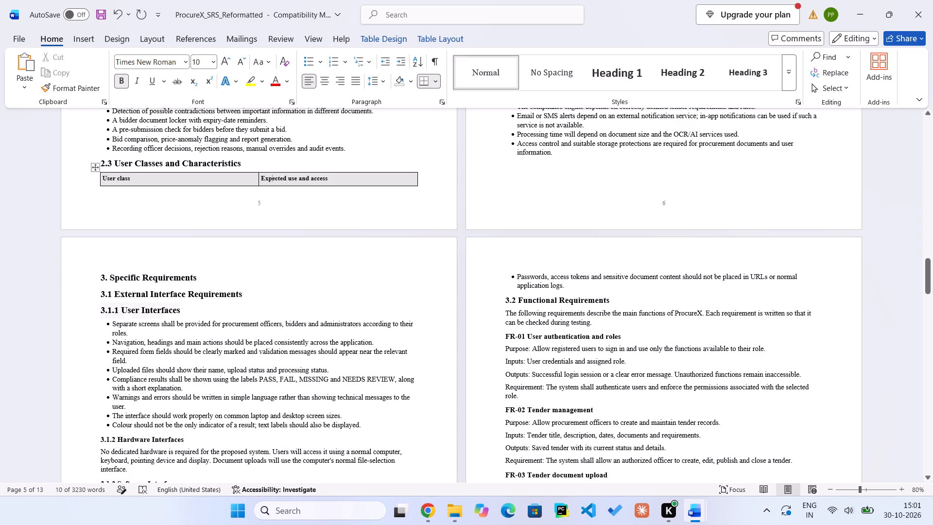
pyautogui.click(139, 273)
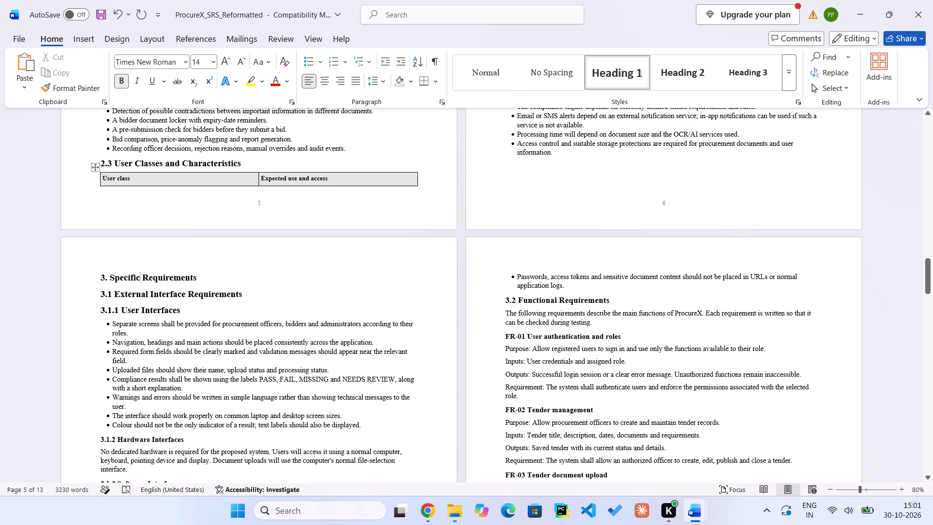
pyautogui.click(179, 162)
pyautogui.scroll(4, 179, 162)
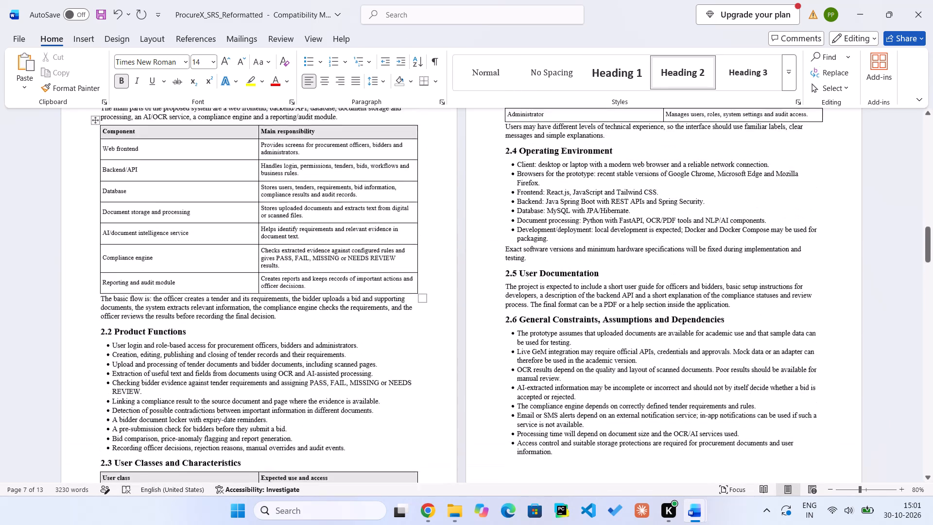
pyautogui.scroll(3, 179, 162)
pyautogui.scroll(-1, 179, 162)
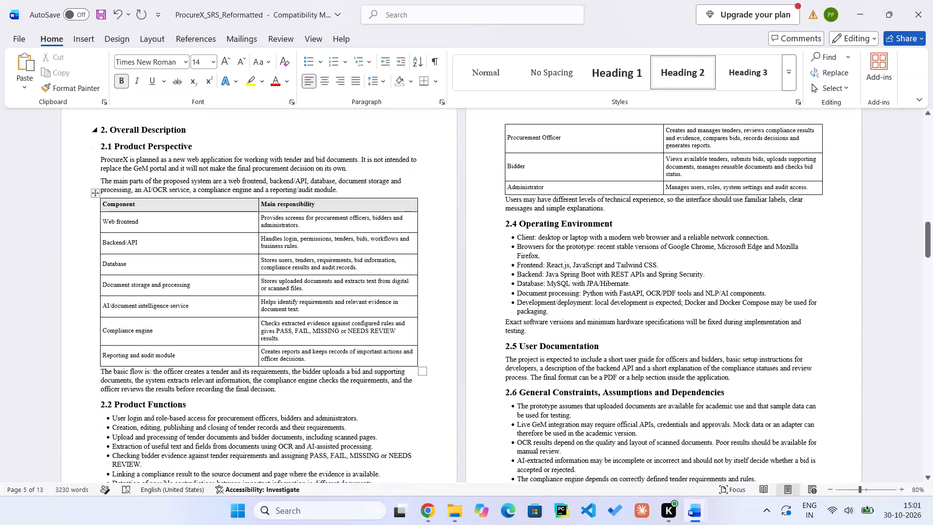
pyautogui.click(156, 133)
# Set the "3.1.2 Hardware Interfaces" heading to 14 pt.
pyautogui.scroll(-4, 156, 133)
pyautogui.scroll(-1, 139, 351)
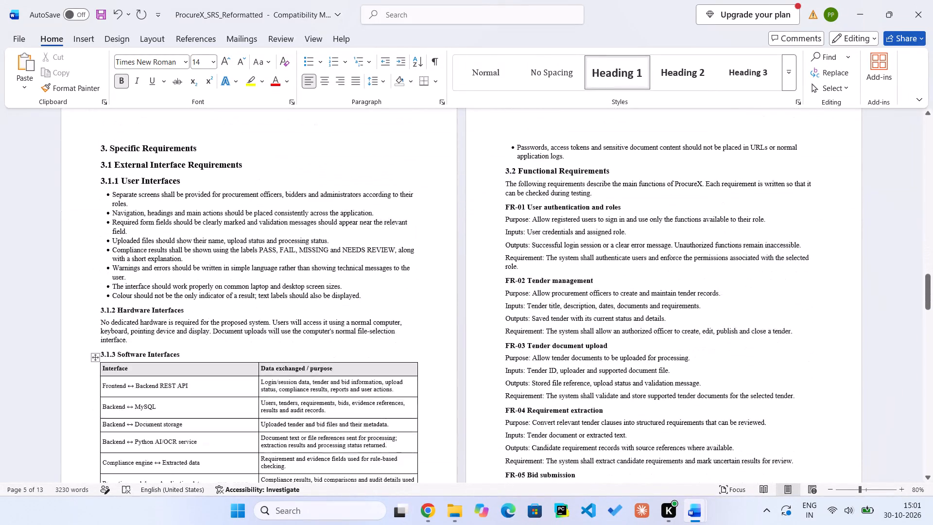
pyautogui.scroll(-1, 139, 351)
pyautogui.moveTo(185, 276); pyautogui.dragTo(90, 277)
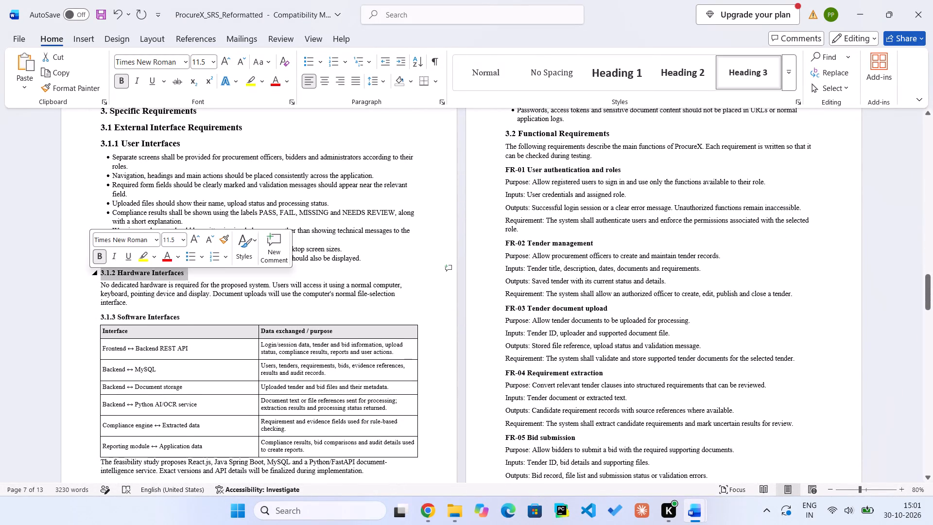
pyautogui.click(197, 60)
pyautogui.write('14')
pyautogui.press('Return')
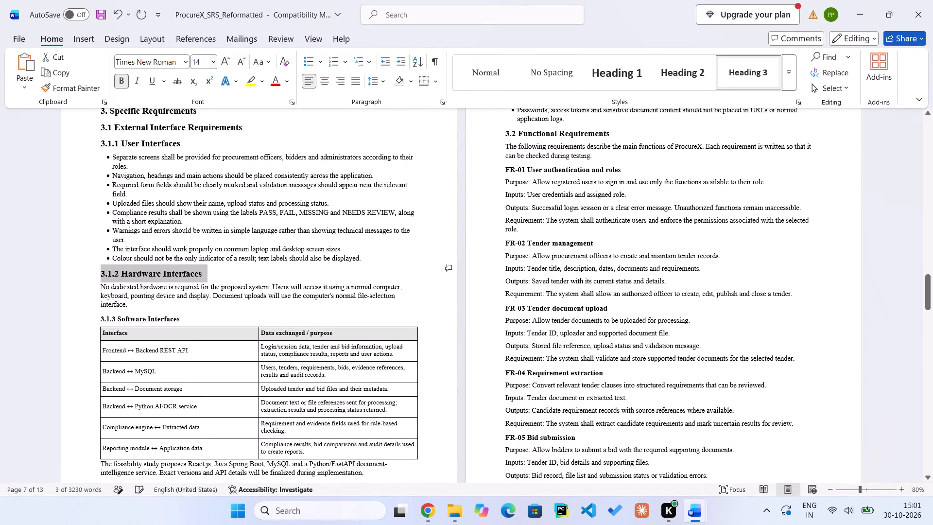
# Set the "3.1.3 Software Interfaces" heading to 14 pt.
pyautogui.moveTo(191, 318); pyautogui.dragTo(85, 317)
pyautogui.click(194, 58)
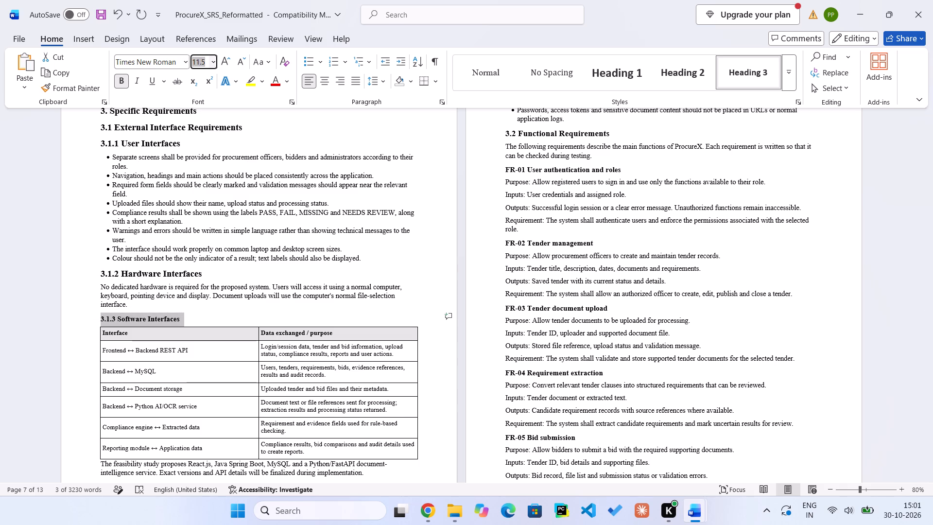
pyautogui.write('14')
pyautogui.press('Return')
# Set the "3.1.4 Communications Interfaces" heading to 14 pt.
pyautogui.scroll(-1, 310, 219)
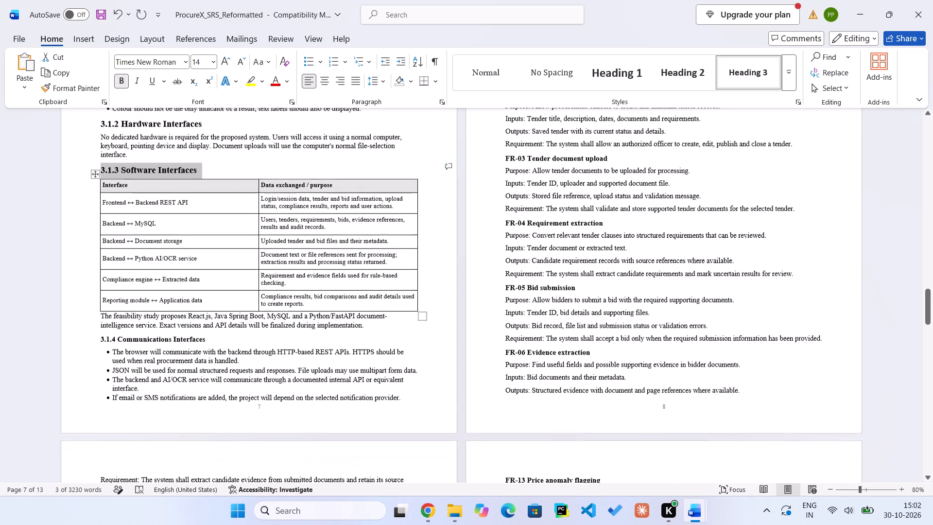
pyautogui.moveTo(213, 340); pyautogui.dragTo(98, 335)
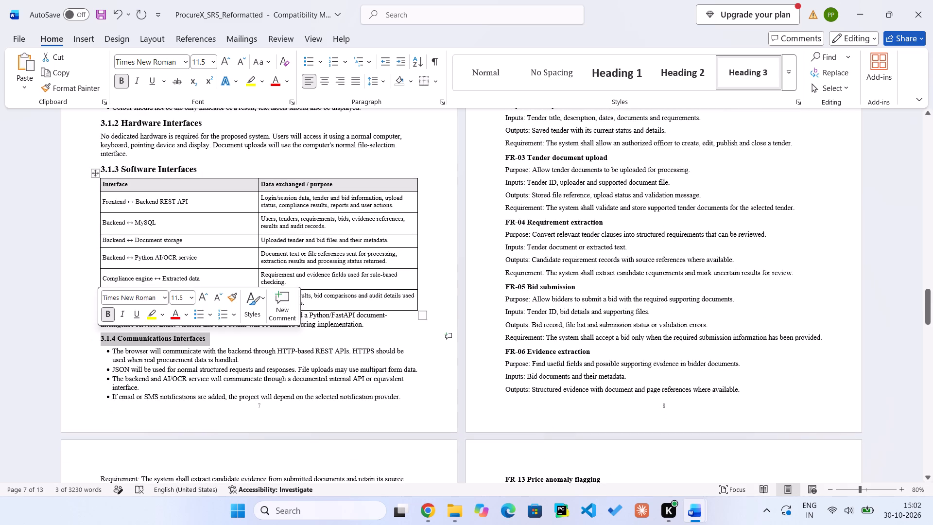
pyautogui.click(201, 65)
pyautogui.write('14')
pyautogui.press('Return')
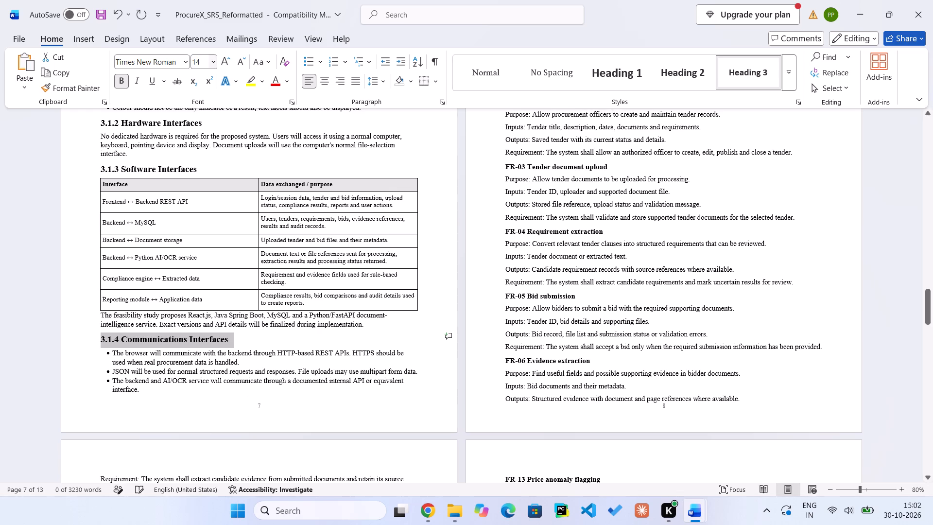
# Set the "3.2 Functional Requirements" heading to 14 pt.
pyautogui.click(622, 172)
pyautogui.scroll(4, 622, 172)
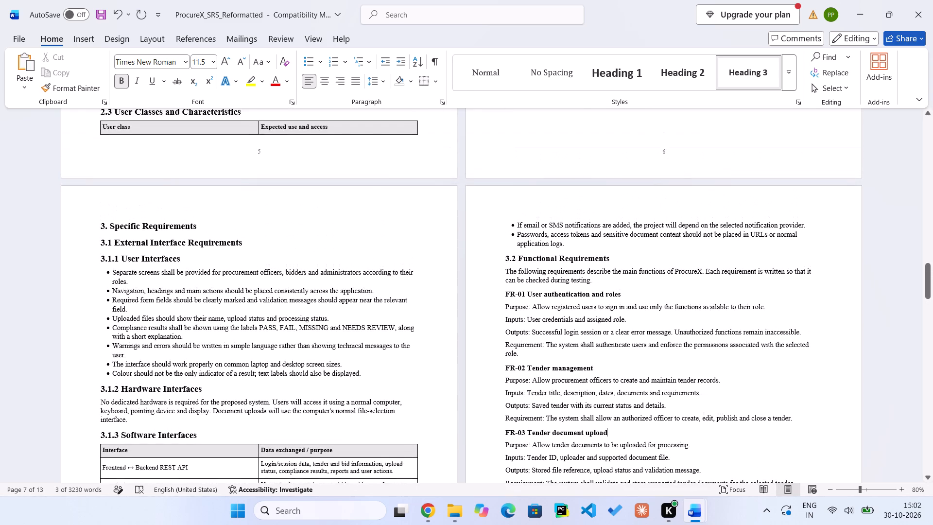
pyautogui.moveTo(614, 260); pyautogui.dragTo(457, 258)
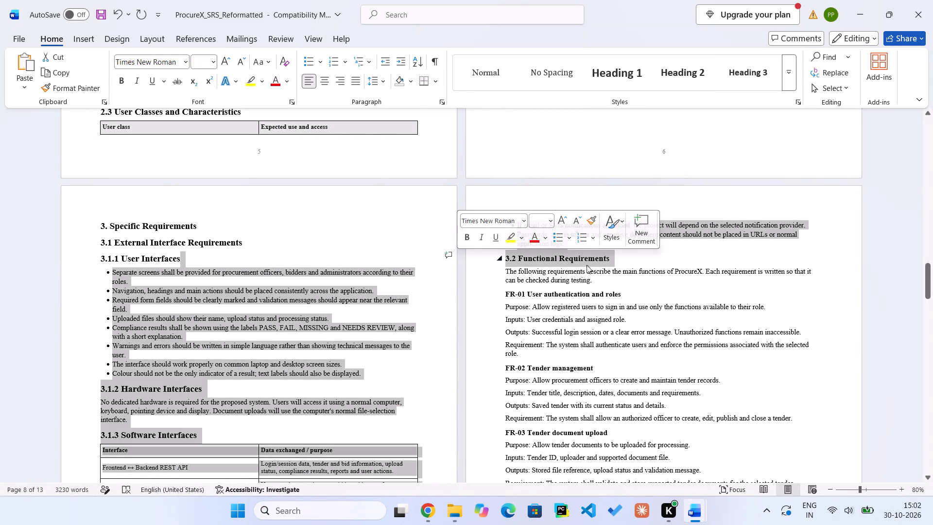
pyautogui.click(595, 267)
pyautogui.moveTo(610, 261); pyautogui.dragTo(500, 262)
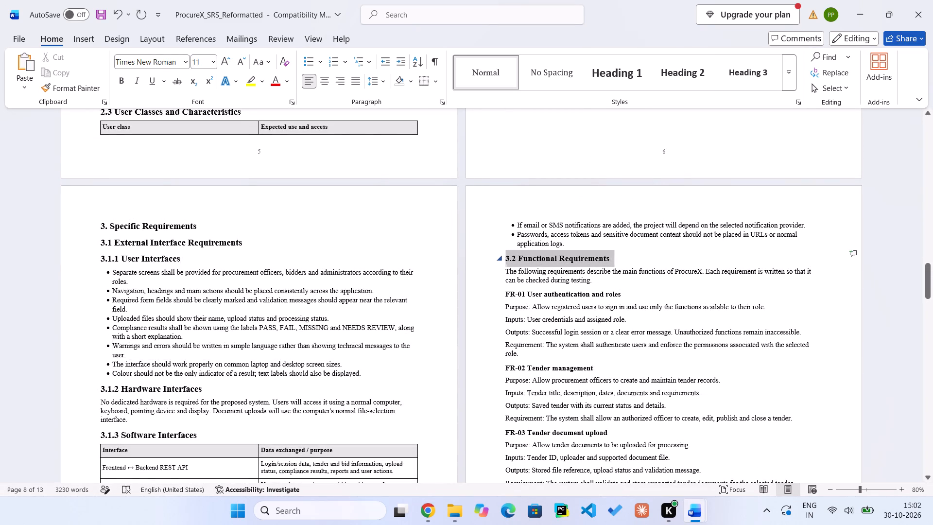
pyautogui.moveTo(500, 262); pyautogui.dragTo(497, 261)
pyautogui.click(201, 63)
pyautogui.write('14')
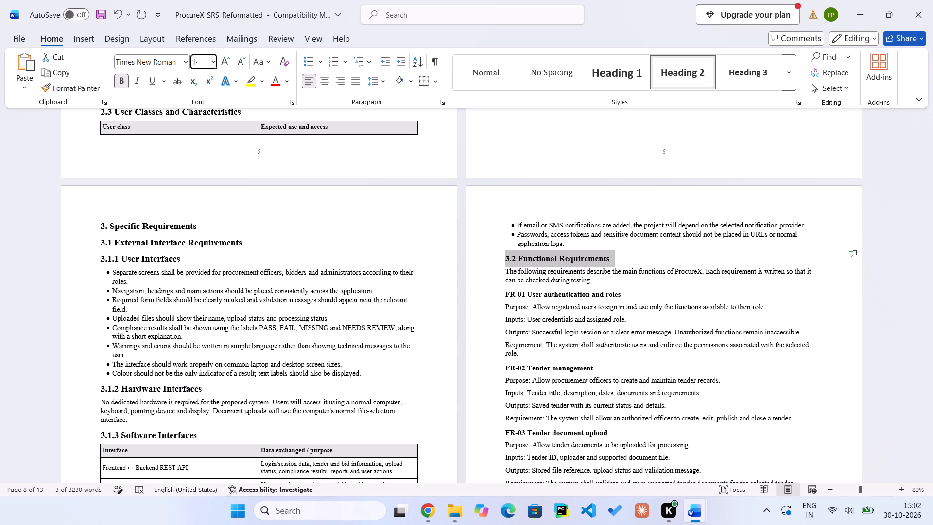
pyautogui.press('Return')
pyautogui.click(318, 240)
# Set the "3.4 Design and Implementation Constraints" heading to 14 pt.
pyautogui.scroll(-3, 318, 240)
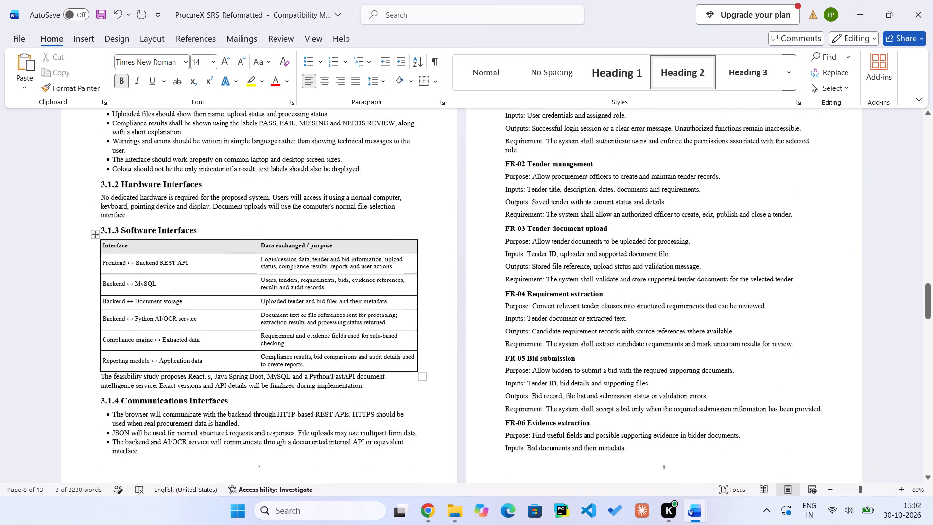
pyautogui.scroll(-3, 318, 240)
pyautogui.scroll(-2, 208, 273)
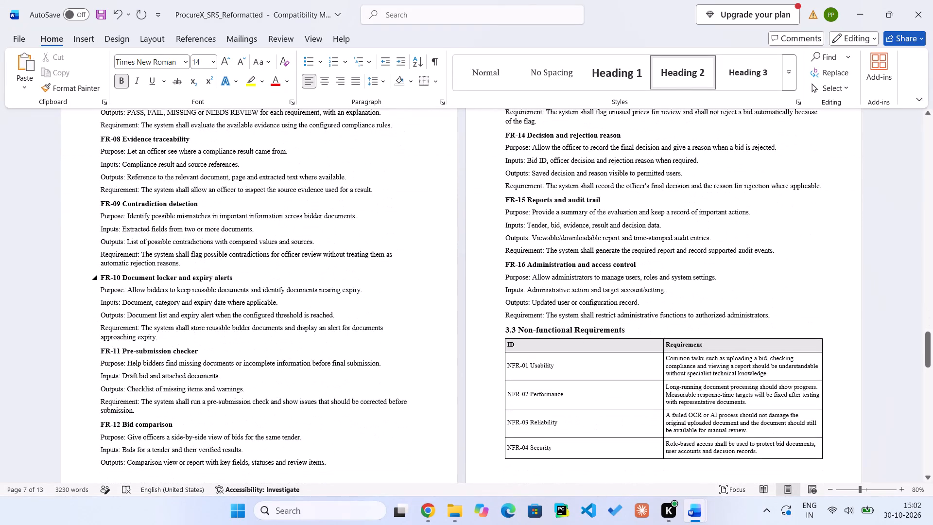
pyautogui.scroll(-1, 208, 273)
pyautogui.scroll(4, 208, 273)
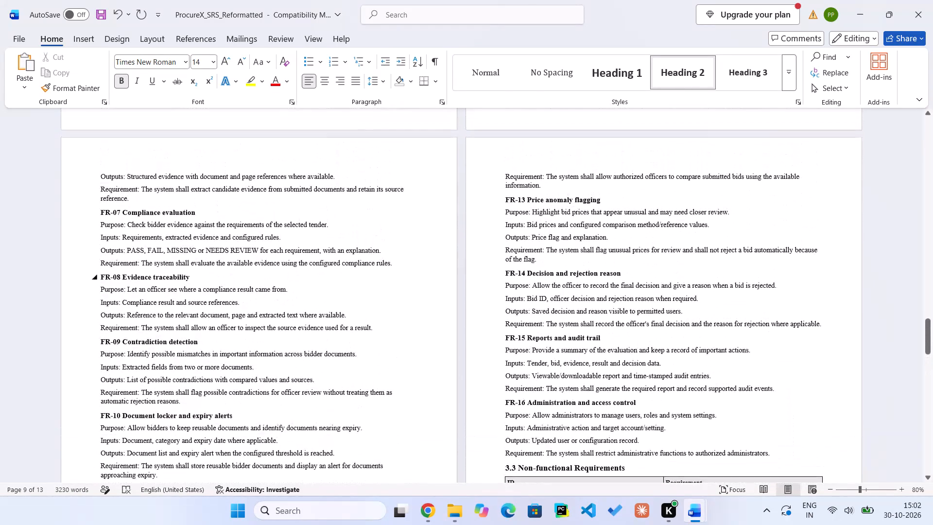
pyautogui.scroll(-2, 586, 245)
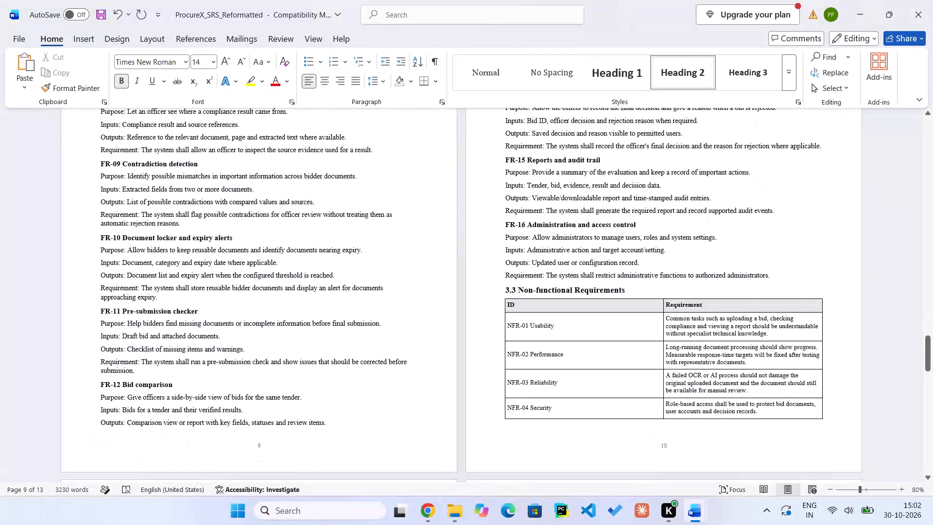
pyautogui.scroll(-4, 586, 245)
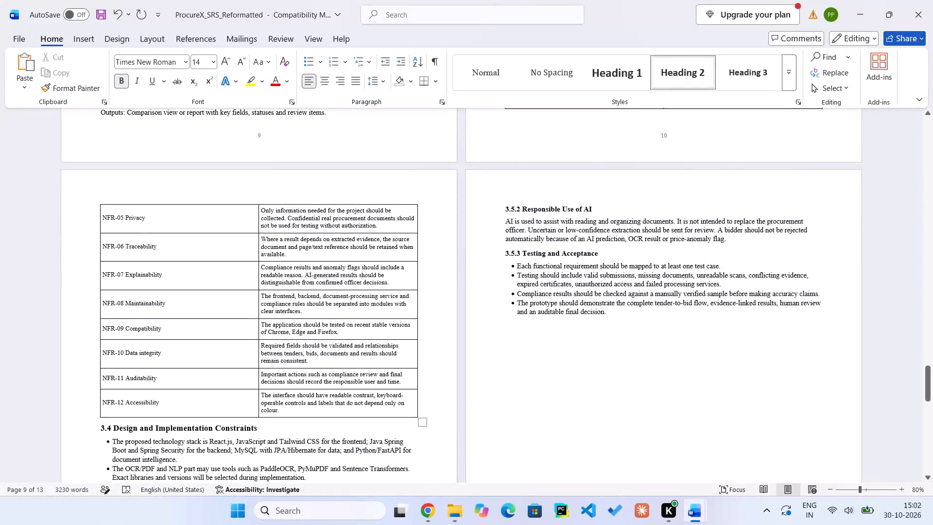
pyautogui.scroll(-2, 353, 338)
pyautogui.moveTo(266, 244); pyautogui.dragTo(192, 242)
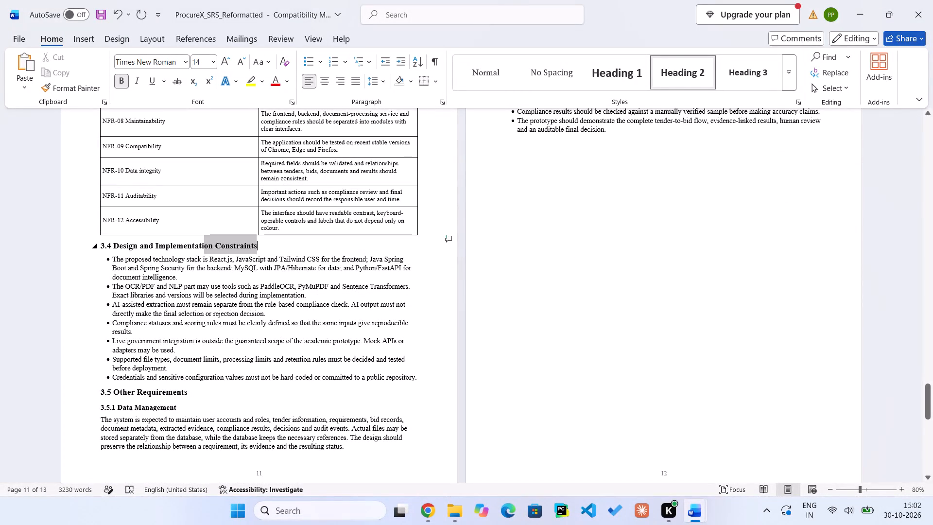
pyautogui.moveTo(192, 242); pyautogui.dragTo(94, 245)
pyautogui.click(202, 61)
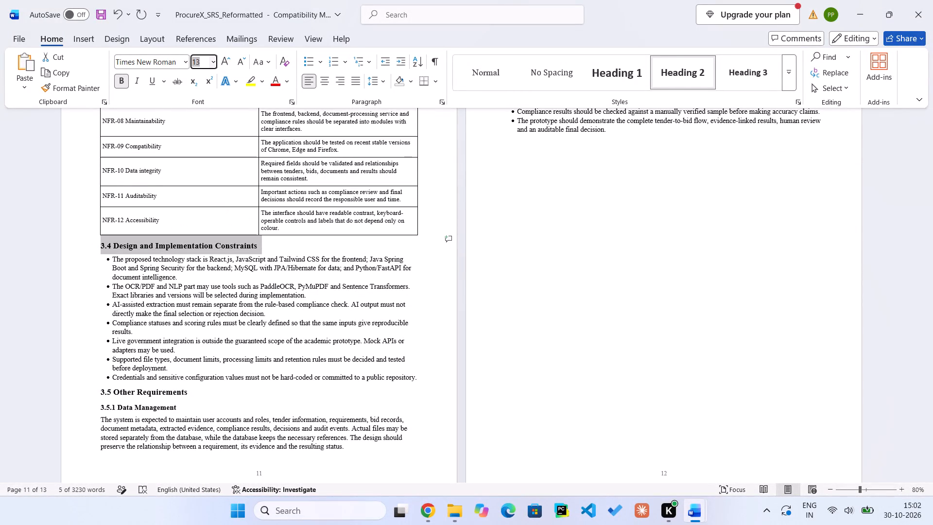
pyautogui.write('14')
pyautogui.press('Return')
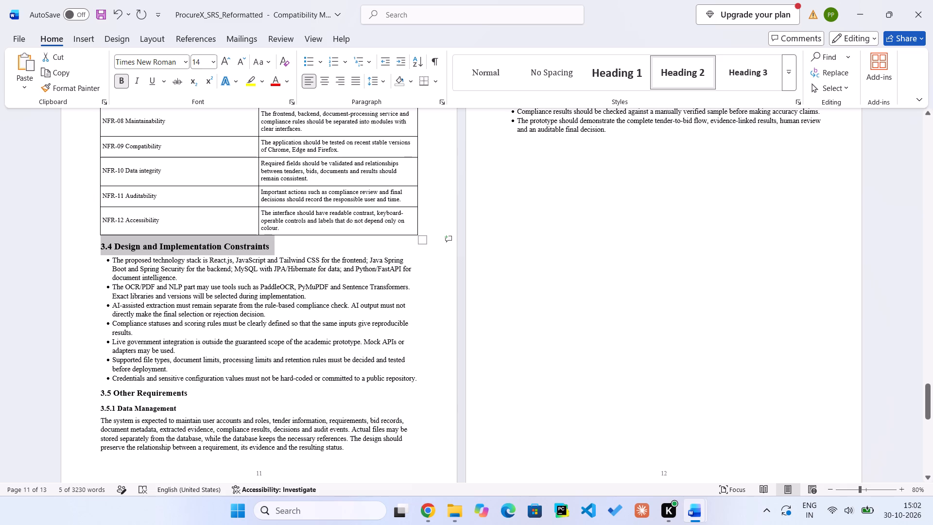
# Set the "3.5 Other Requirements" and "3.5.1 Data Management" headings to 14 pt.
pyautogui.hscroll(1, 192, 393)
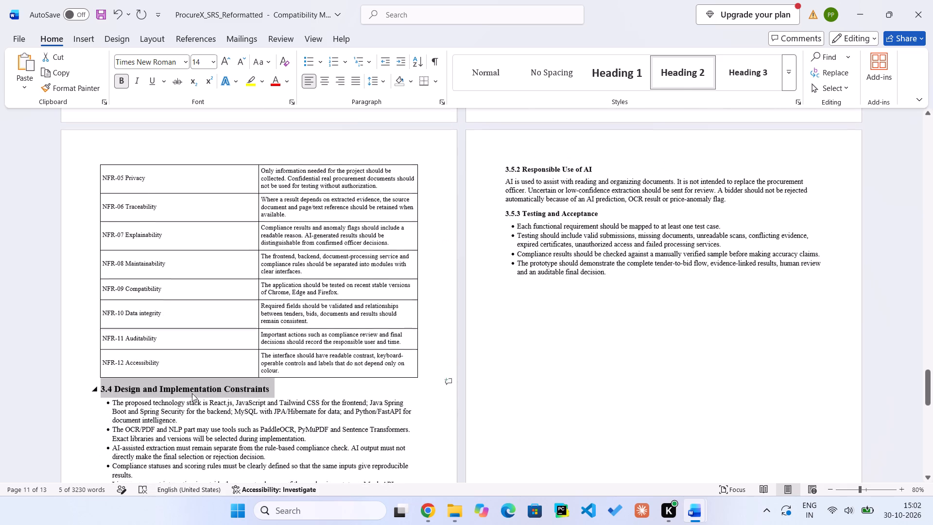
pyautogui.hscroll(1, 192, 393)
pyautogui.scroll(1, 173, 431)
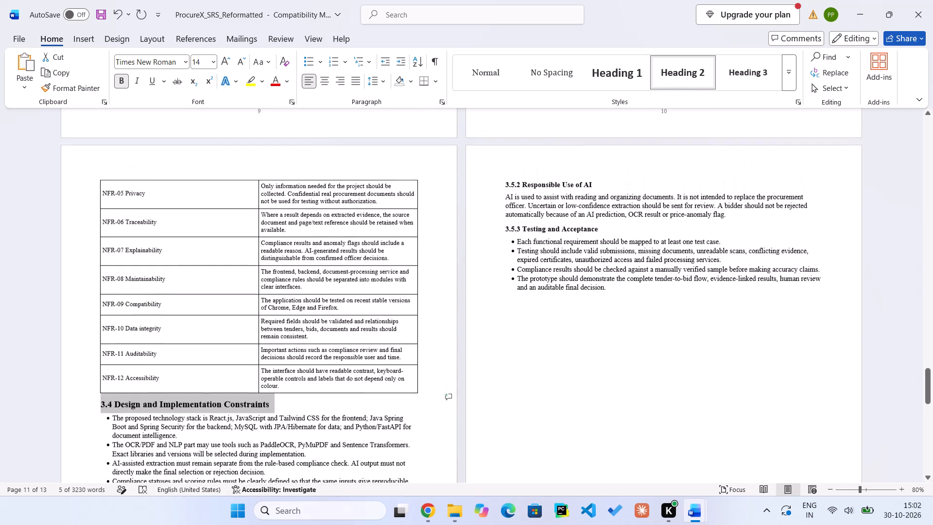
pyautogui.scroll(1, 173, 431)
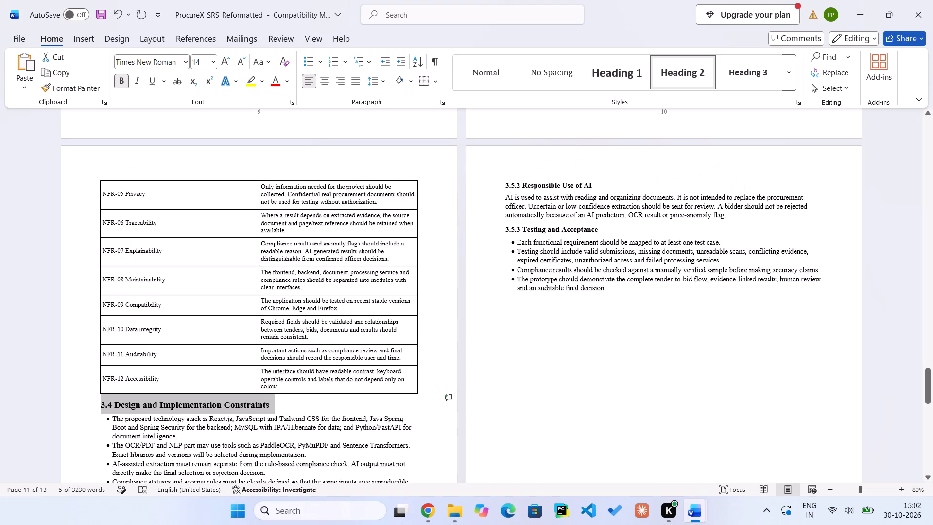
pyautogui.scroll(-3, 173, 431)
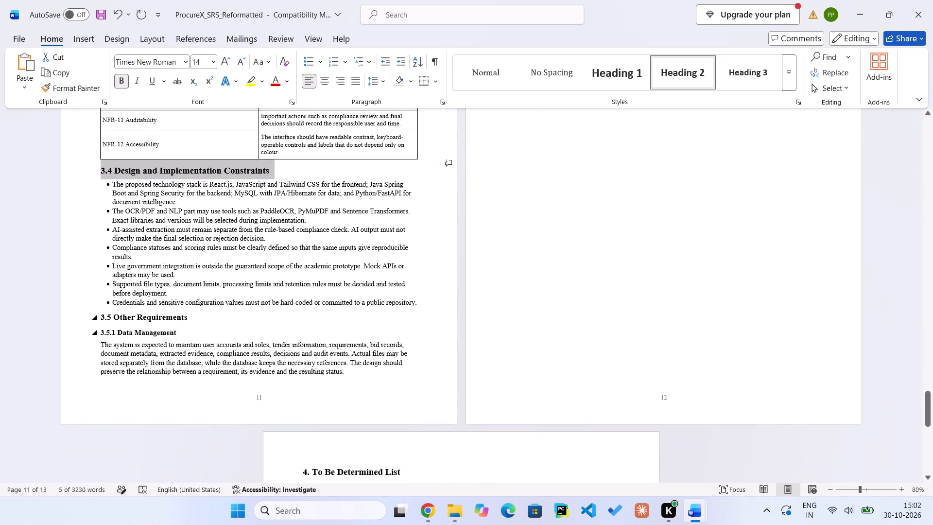
pyautogui.moveTo(186, 330); pyautogui.dragTo(94, 320)
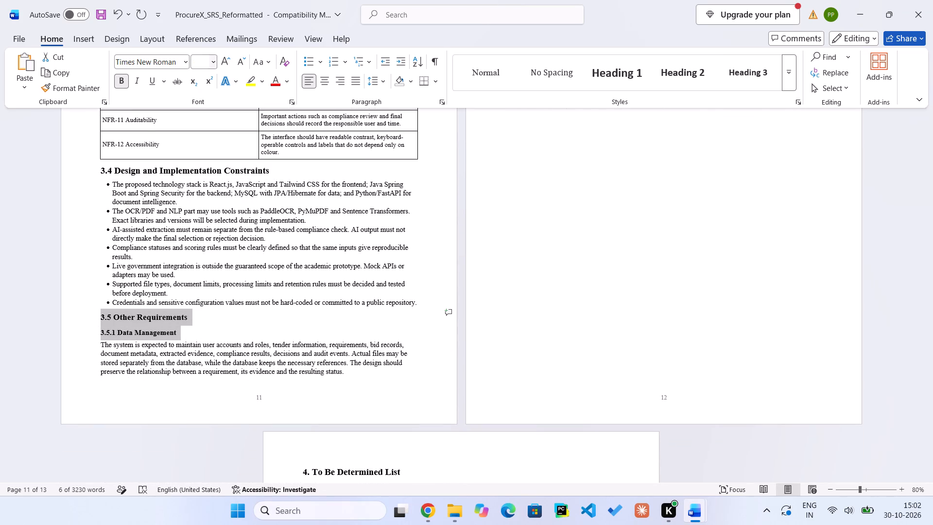
pyautogui.click(197, 64)
pyautogui.write('14')
pyautogui.press('Return')
# Set the "3.5.3 Testing and Acceptance" heading to 14 pt.
pyautogui.scroll(1, 392, 124)
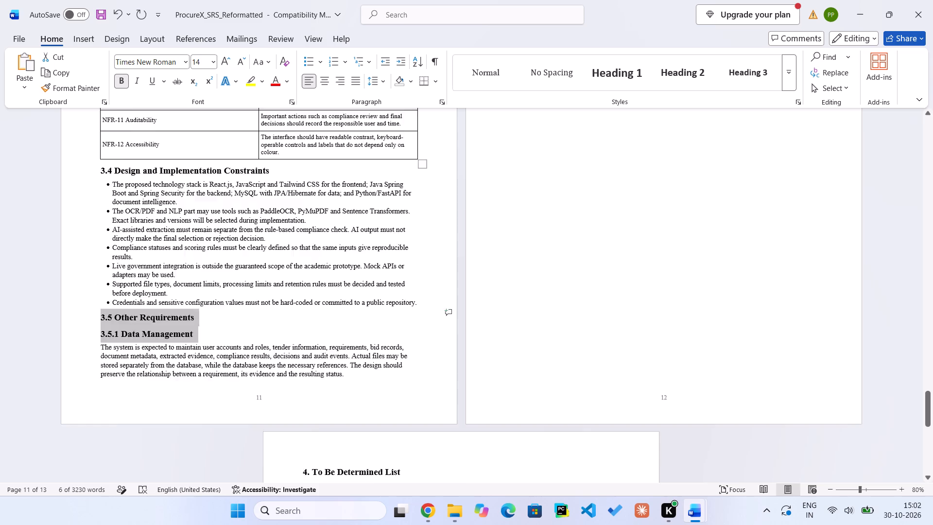
pyautogui.scroll(2, 392, 124)
pyautogui.moveTo(614, 251); pyautogui.dragTo(508, 260)
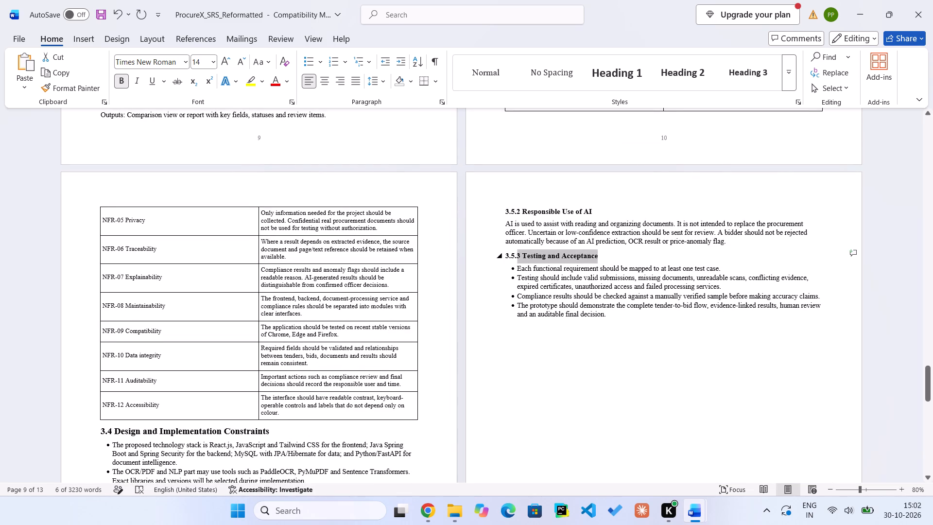
pyautogui.moveTo(508, 260); pyautogui.dragTo(495, 258)
pyautogui.click(203, 64)
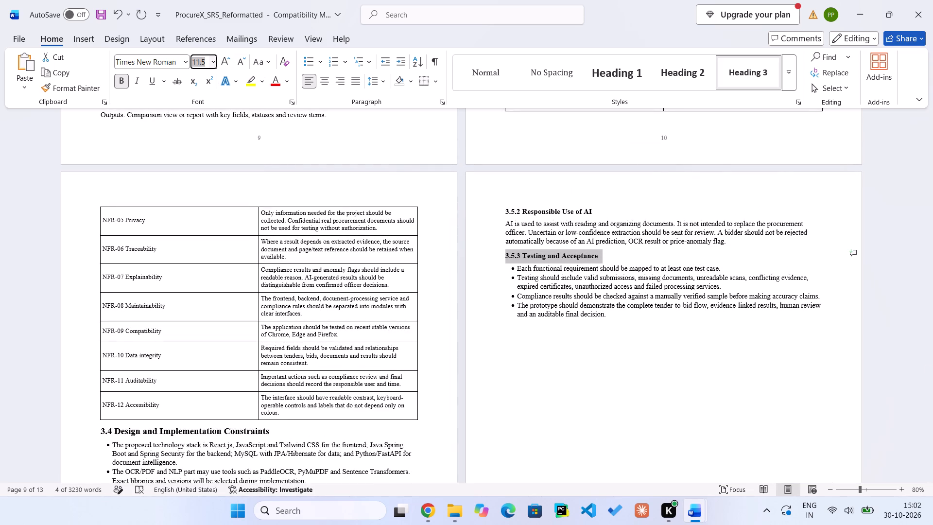
pyautogui.write('14')
pyautogui.press('Return')
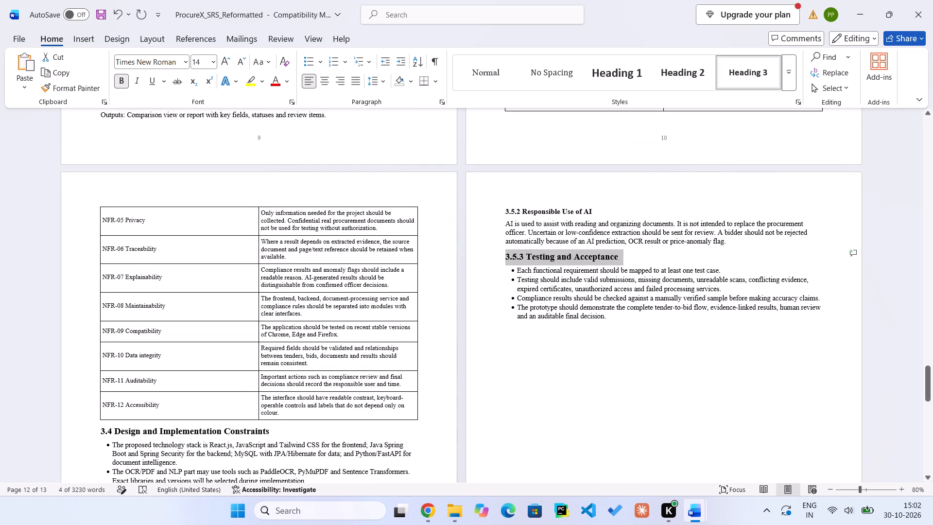
# Set the "3.5.2 Responsible Use of AI" heading to 14 pt.
pyautogui.moveTo(595, 205); pyautogui.dragTo(498, 206)
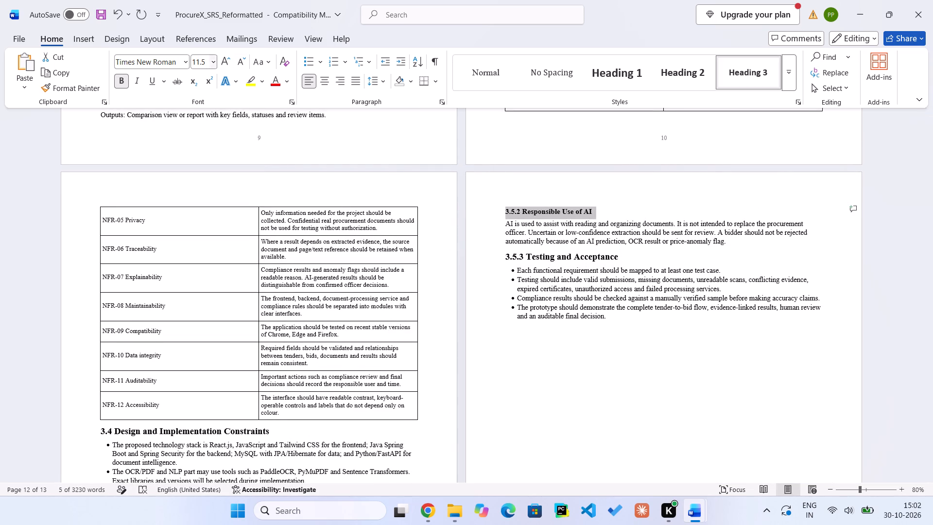
pyautogui.click(206, 66)
pyautogui.write('14')
pyautogui.press('Return')
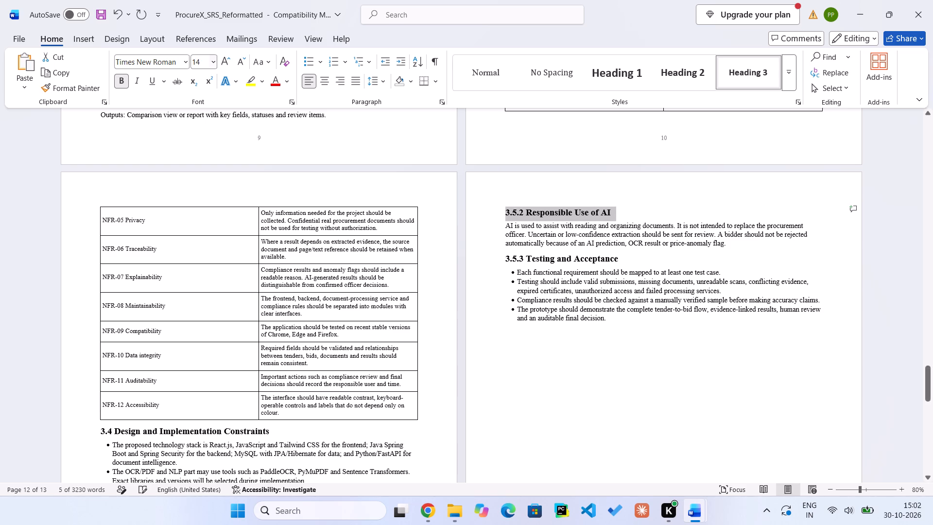
pyautogui.click(427, 278)
# Go back to section 2 and save the document.
pyautogui.scroll(7, 427, 278)
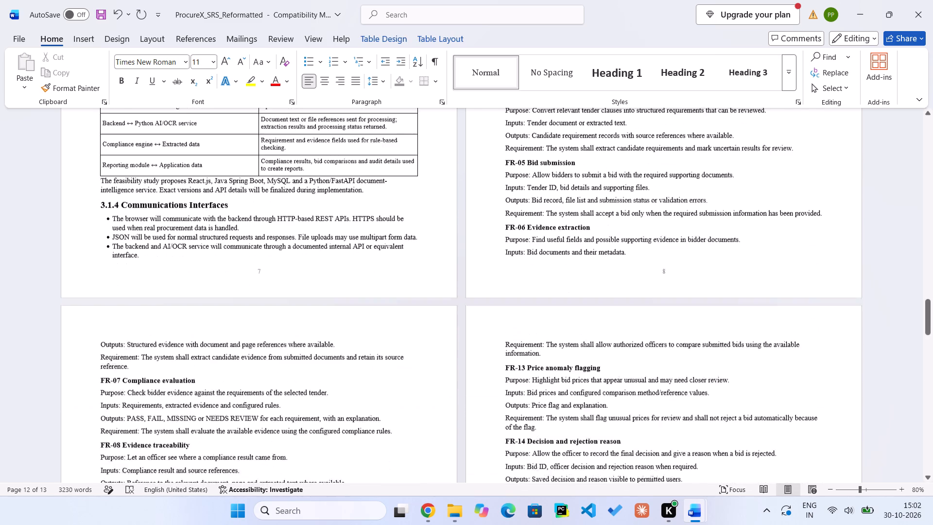
pyautogui.scroll(6, 427, 278)
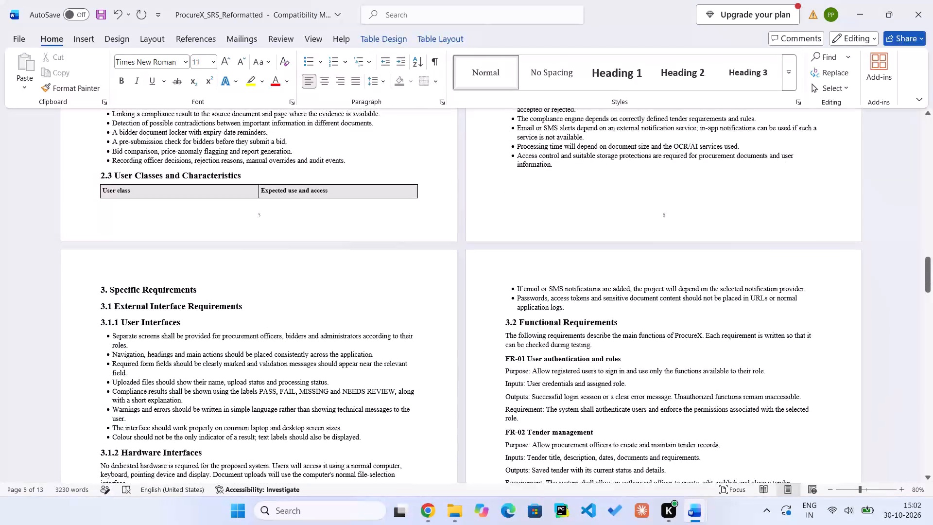
pyautogui.scroll(6, 427, 278)
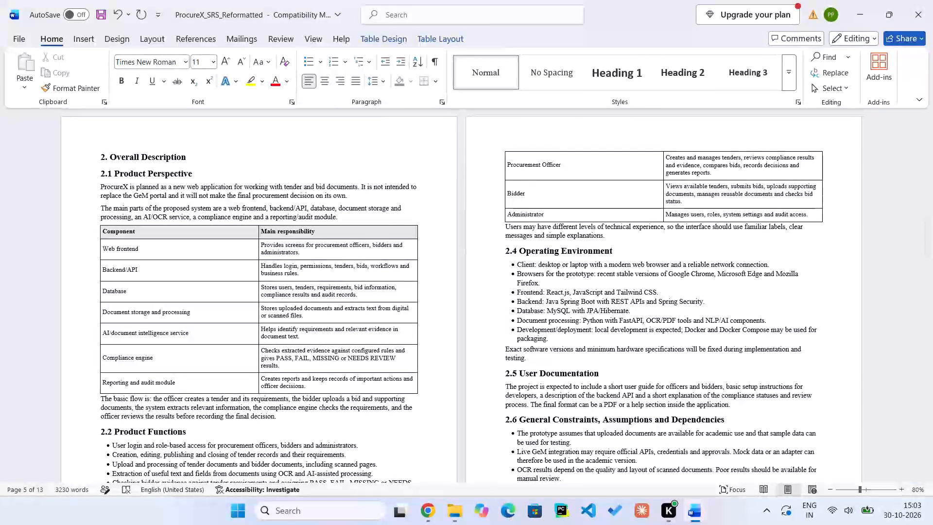
pyautogui.click(678, 257)
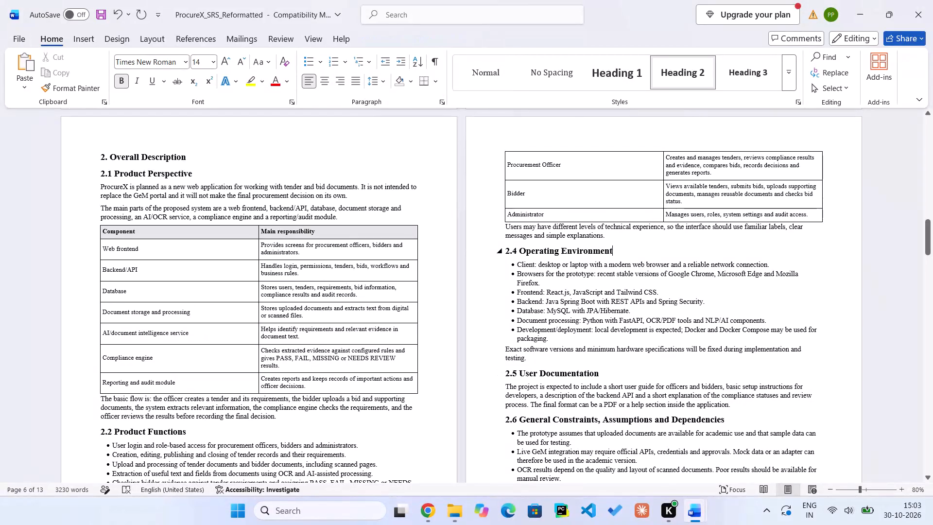
pyautogui.click(598, 270)
pyautogui.hotkey('ctrl', 's')
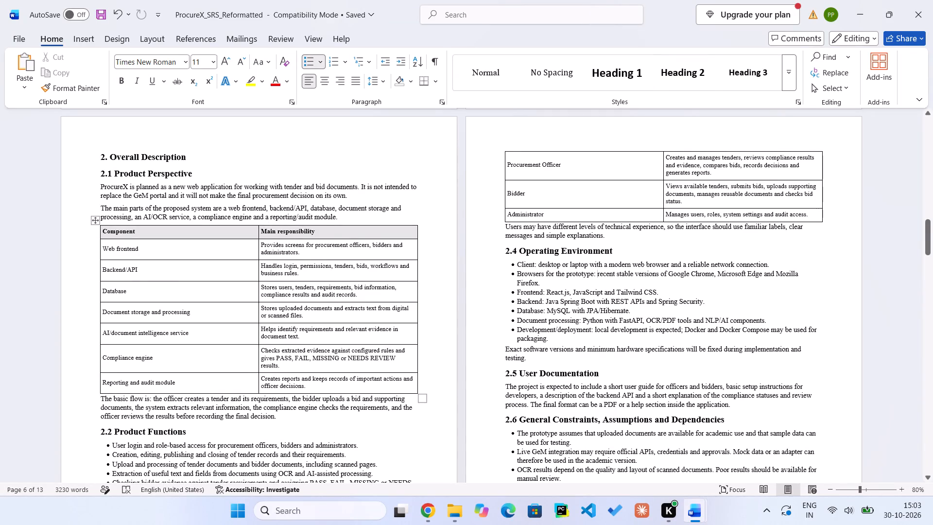
# Set the two body paragraphs under "2.1 Product Perspective" to 12 pt.
pyautogui.scroll(-3, 225, 303)
pyautogui.hscroll(1, 225, 303)
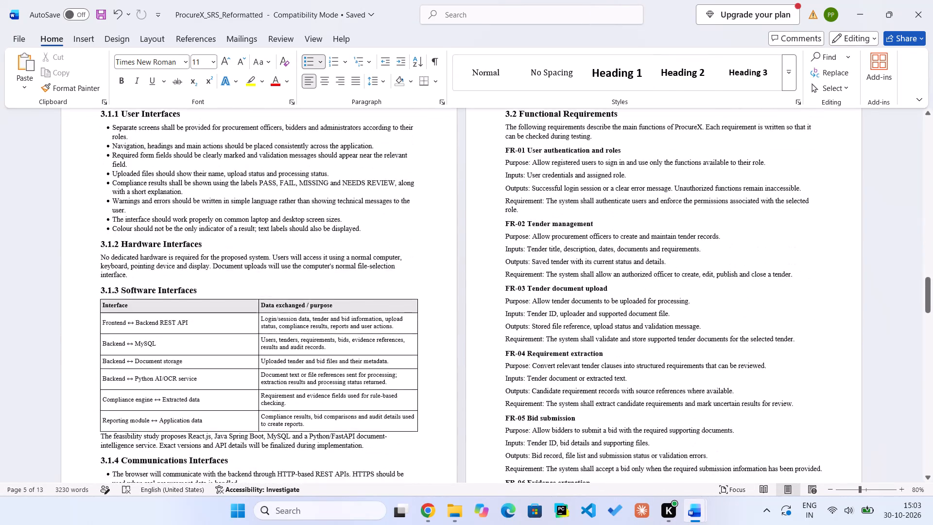
pyautogui.hscroll(1, 225, 303)
pyautogui.scroll(1, 225, 303)
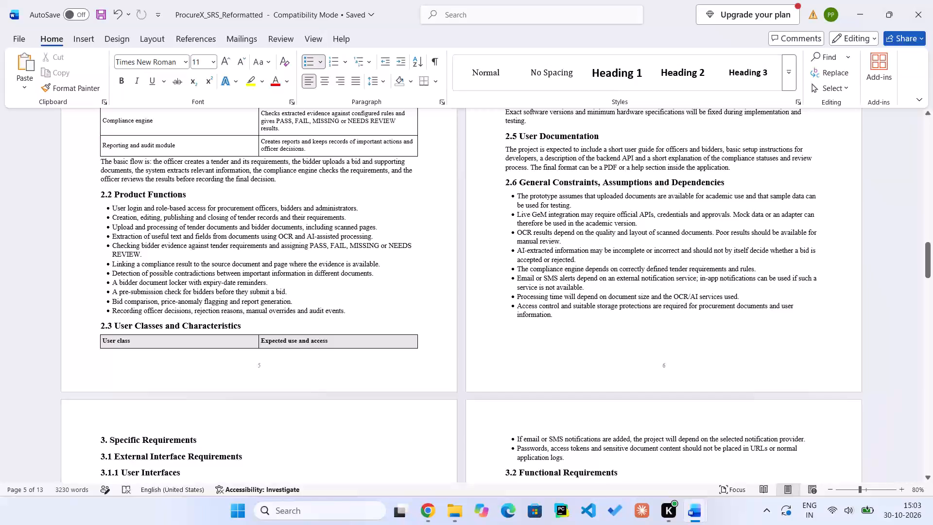
pyautogui.scroll(1, 246, 273)
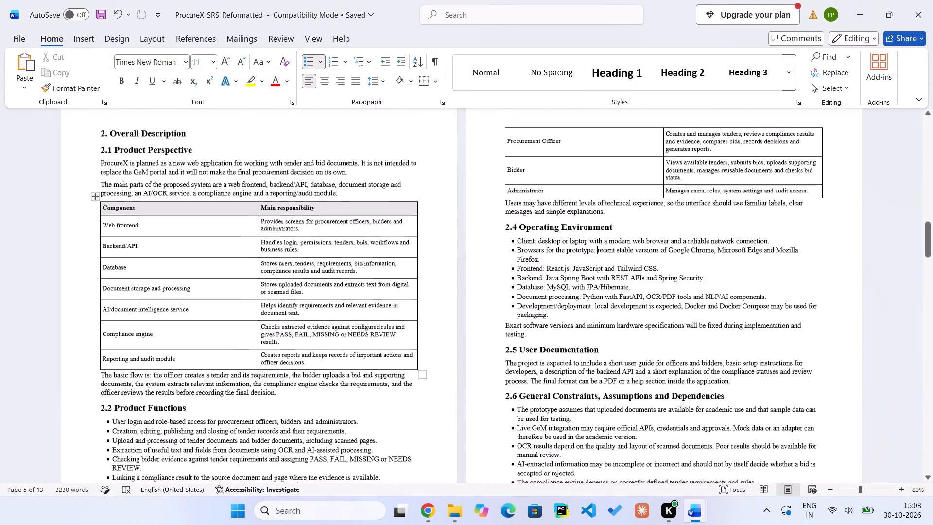
pyautogui.scroll(1, 246, 273)
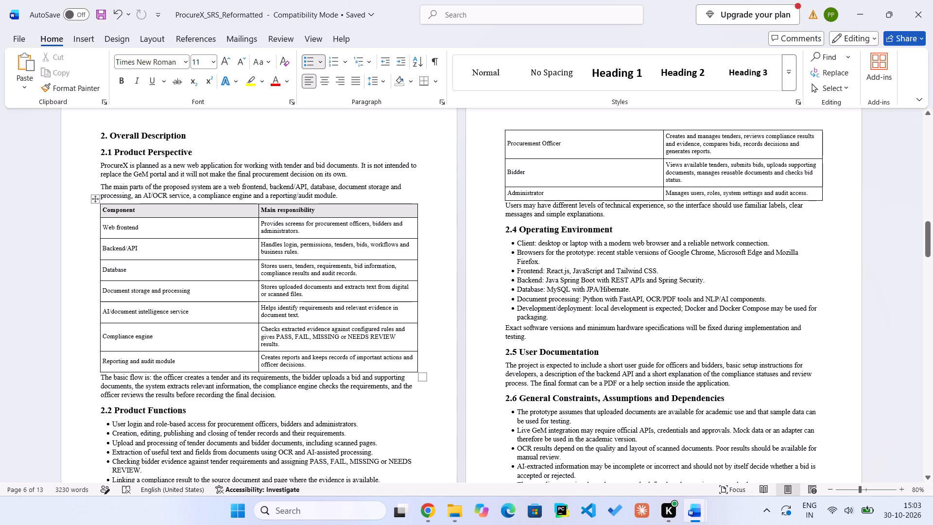
pyautogui.moveTo(354, 196); pyautogui.dragTo(159, 176)
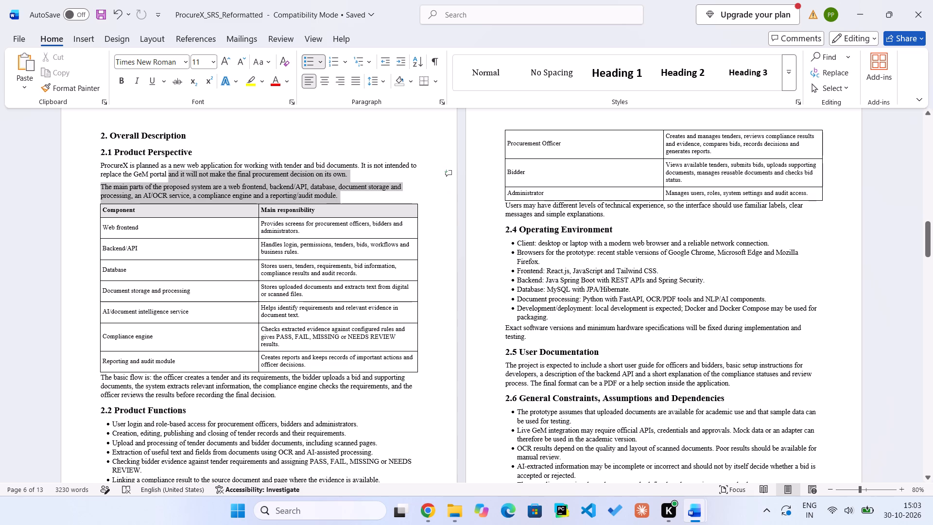
pyautogui.moveTo(159, 176); pyautogui.dragTo(94, 165)
pyautogui.click(196, 63)
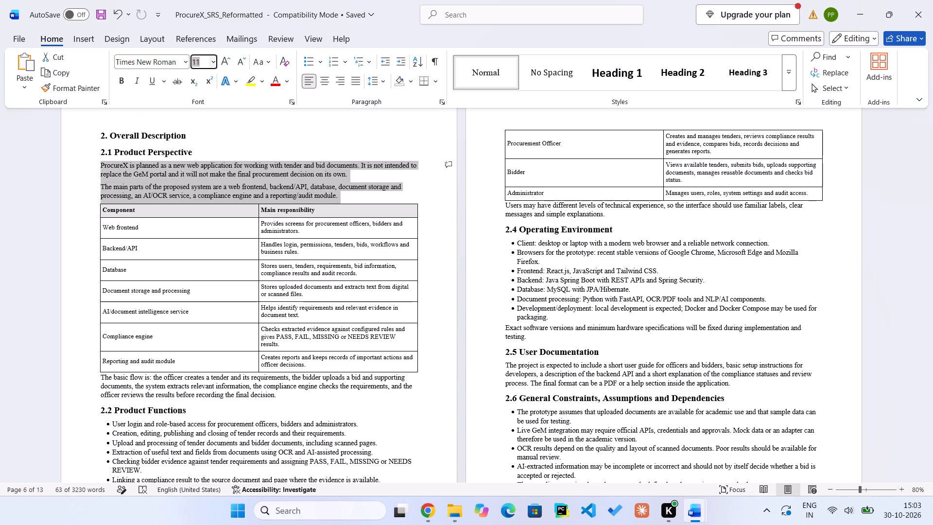
pyautogui.write('12')
pyautogui.press('Return')
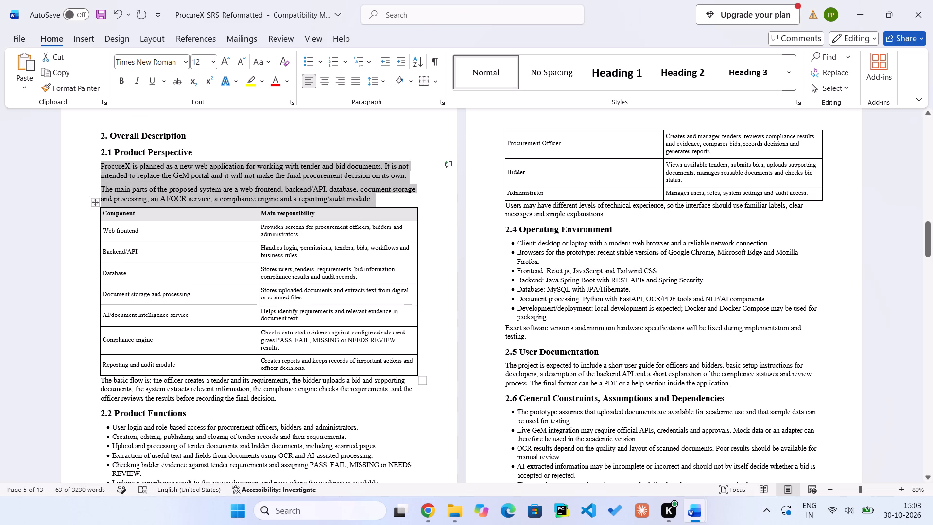
# Set all text in the Component / Main responsibility table under section 2.1 to 12 pt.
pyautogui.moveTo(310, 371); pyautogui.dragTo(123, 218)
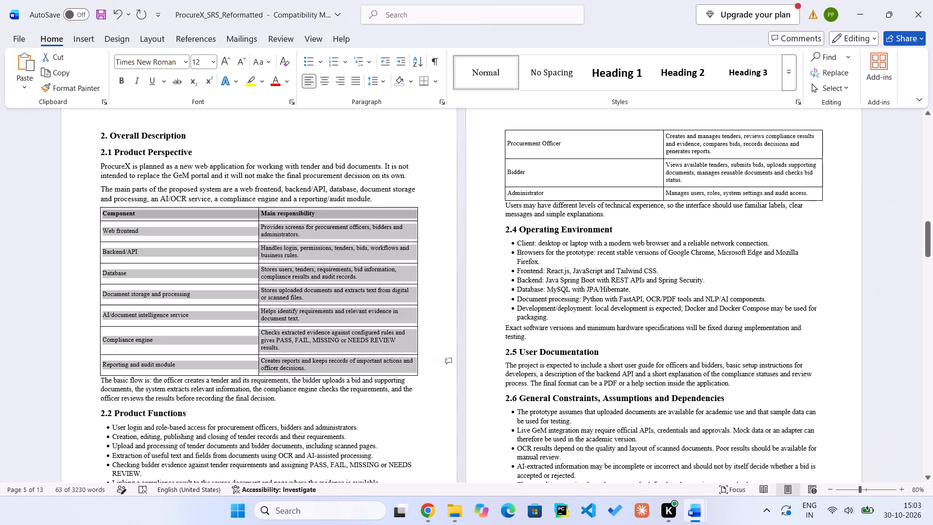
pyautogui.moveTo(123, 218); pyautogui.dragTo(121, 216)
pyautogui.click(199, 63)
pyautogui.write('12')
pyautogui.press('Return')
pyautogui.click(436, 318)
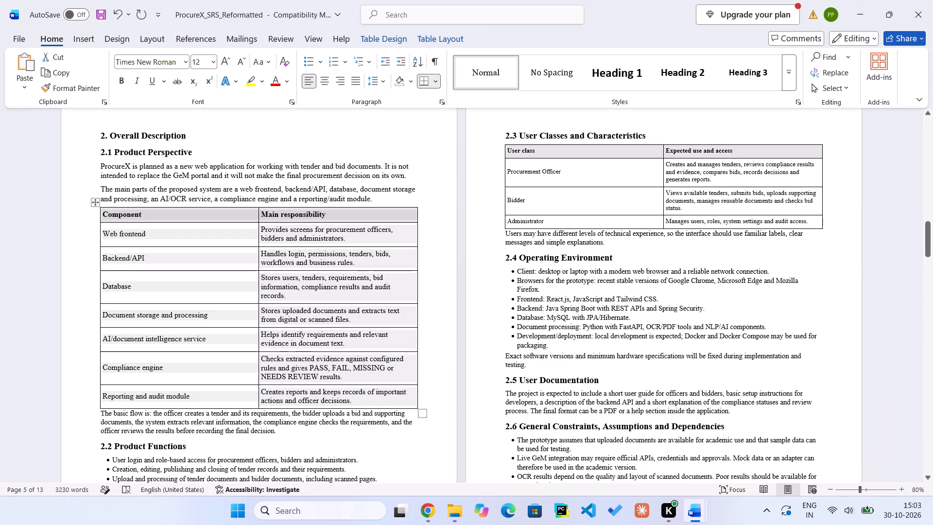
# Apply 1.0 line spacing to the whole Component / Main responsibility table.
pyautogui.moveTo(387, 402); pyautogui.dragTo(128, 218)
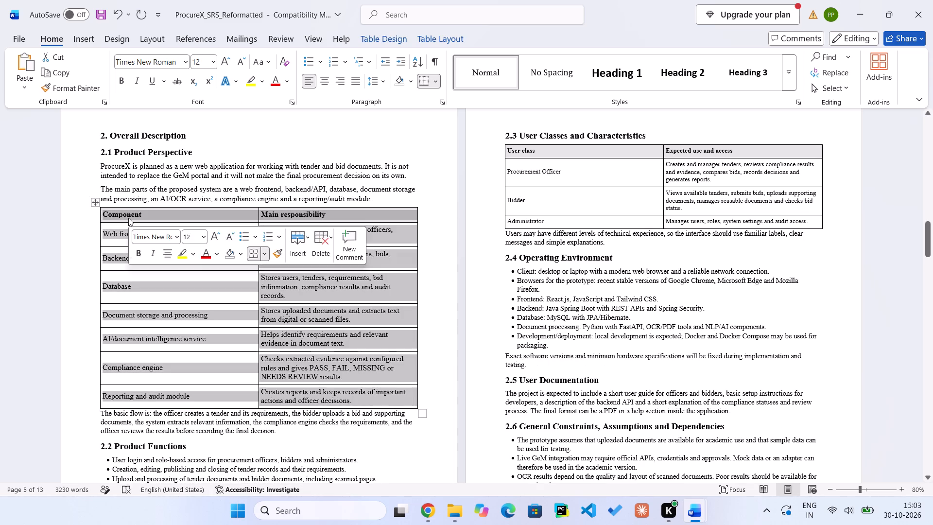
pyautogui.click(374, 77)
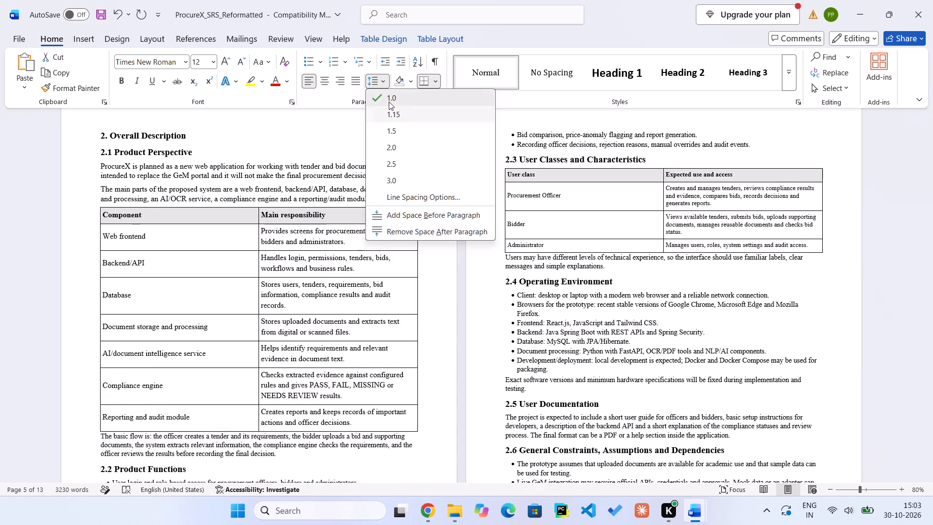
pyautogui.click(389, 99)
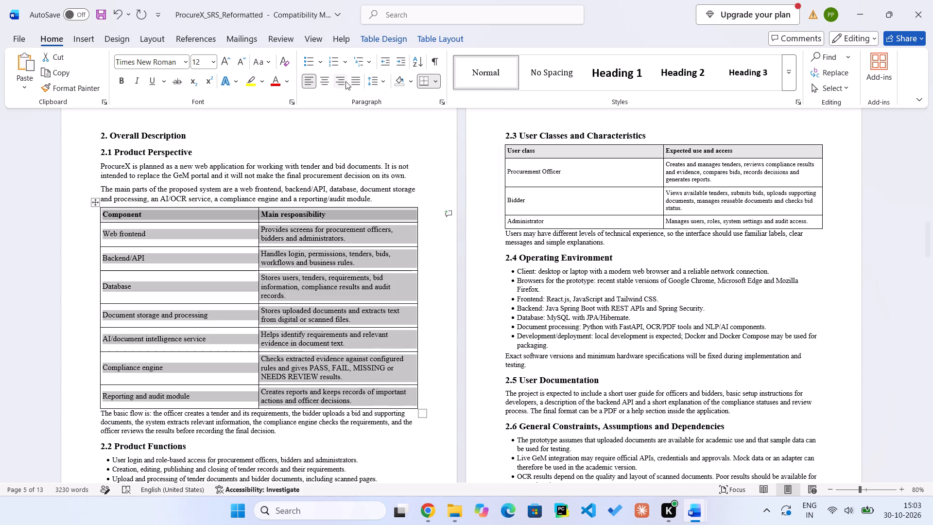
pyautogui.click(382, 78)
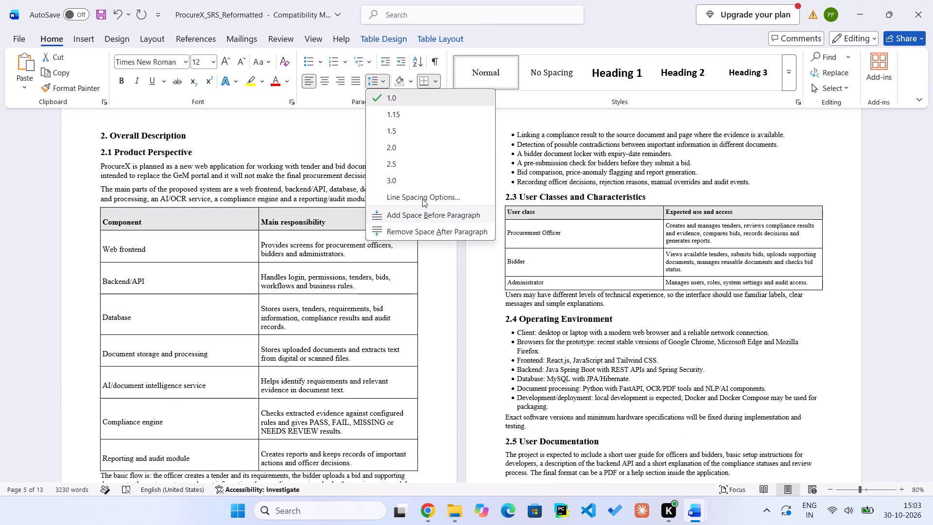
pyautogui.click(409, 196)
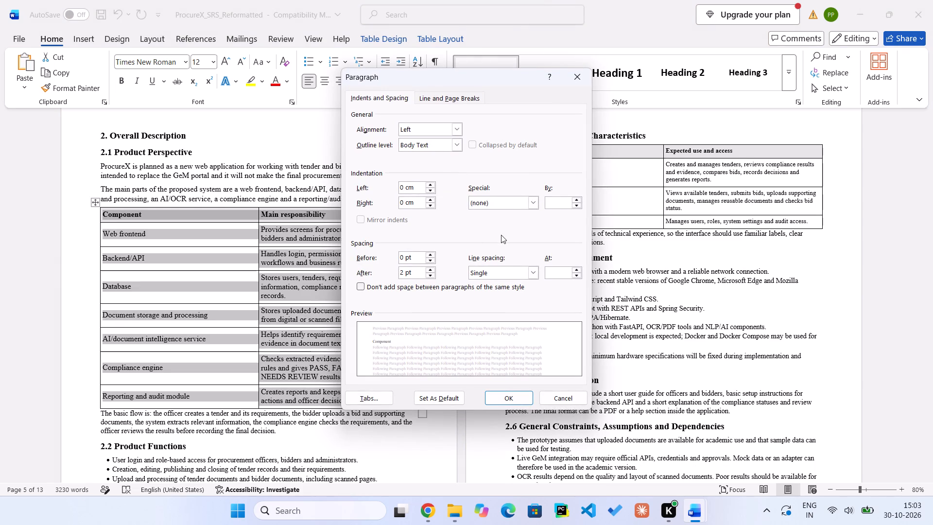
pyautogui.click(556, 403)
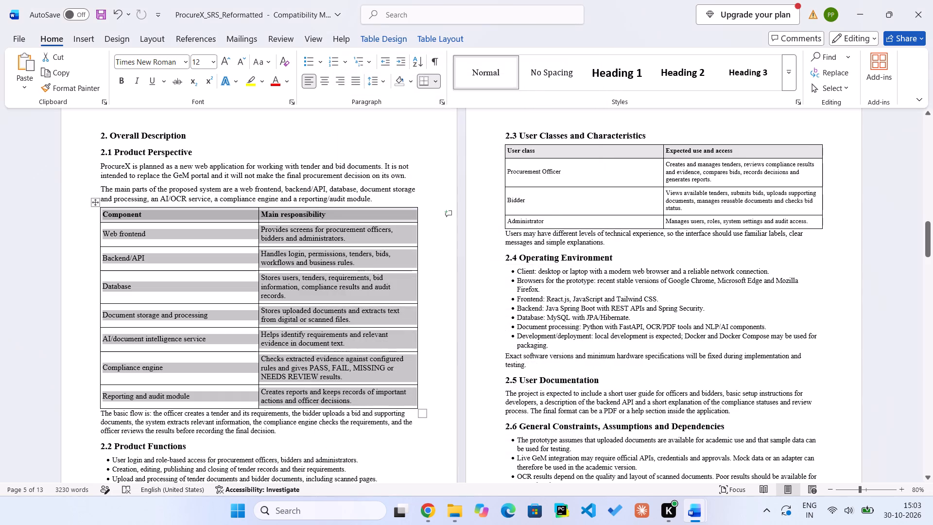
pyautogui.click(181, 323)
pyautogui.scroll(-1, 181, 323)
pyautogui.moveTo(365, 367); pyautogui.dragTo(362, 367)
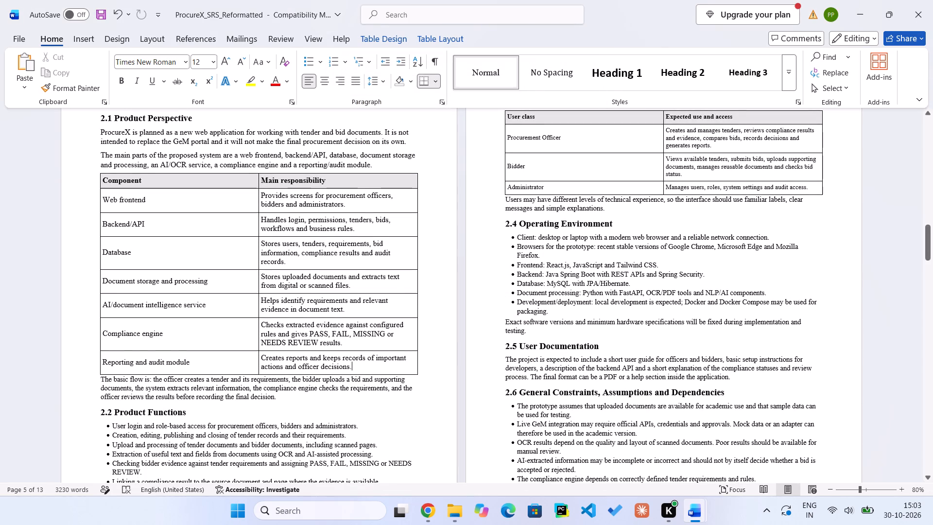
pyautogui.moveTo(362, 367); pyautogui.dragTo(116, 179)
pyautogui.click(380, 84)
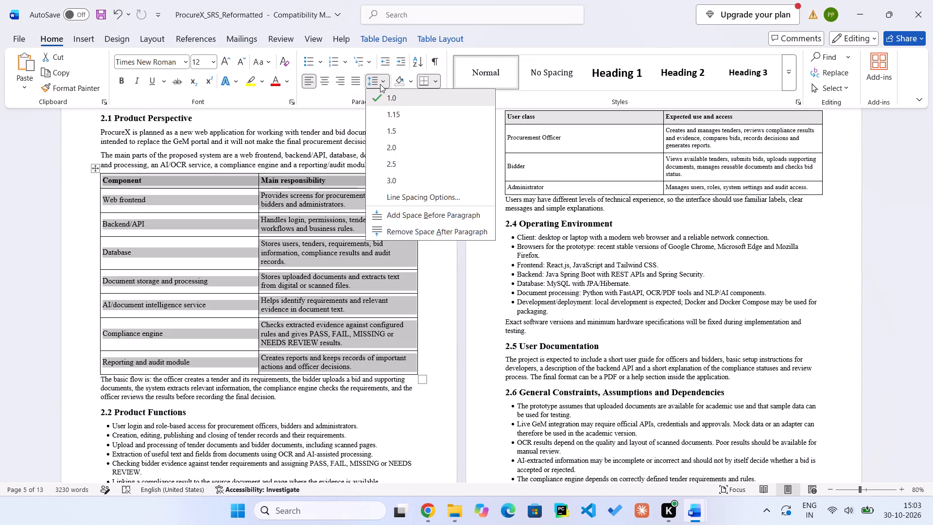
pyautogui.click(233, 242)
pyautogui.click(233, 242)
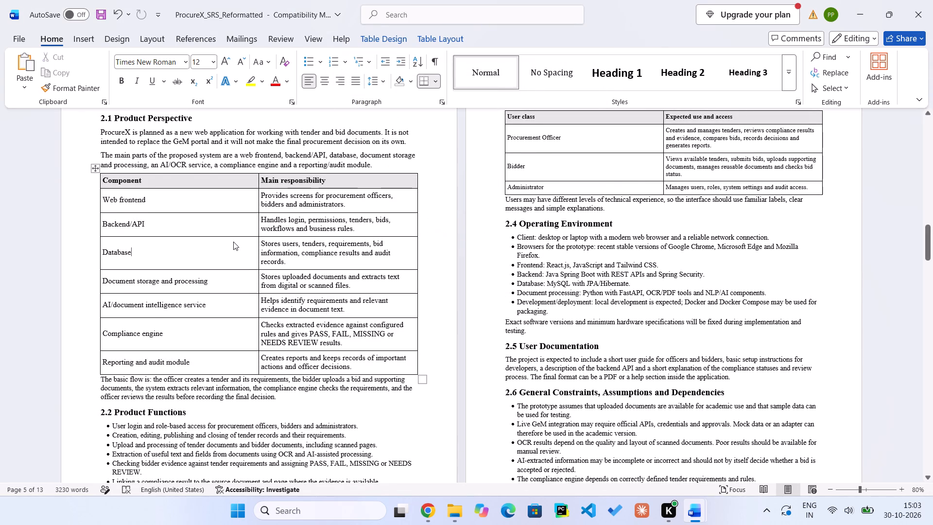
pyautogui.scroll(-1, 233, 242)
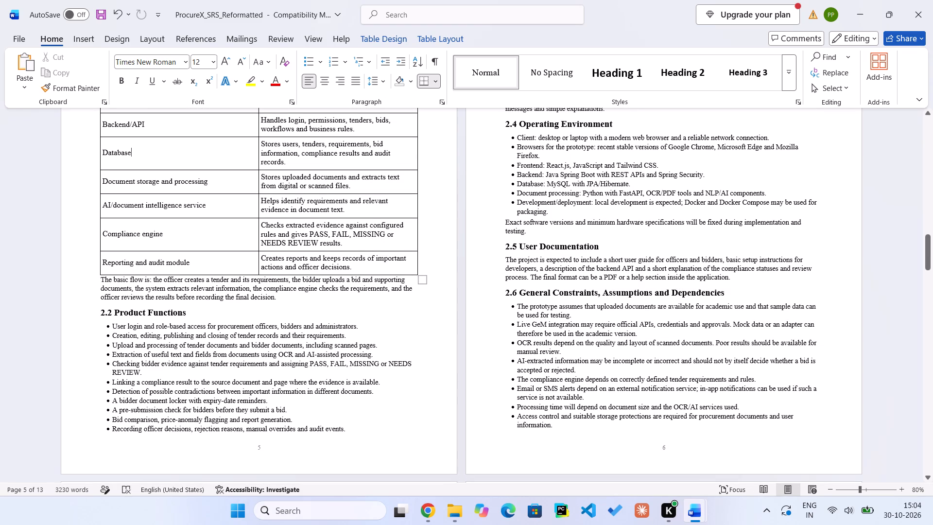
# Set the paragraph beginning "The basic flow is" below the Component / Main responsibility table to 12 pt.
pyautogui.moveTo(283, 297); pyautogui.dragTo(81, 289)
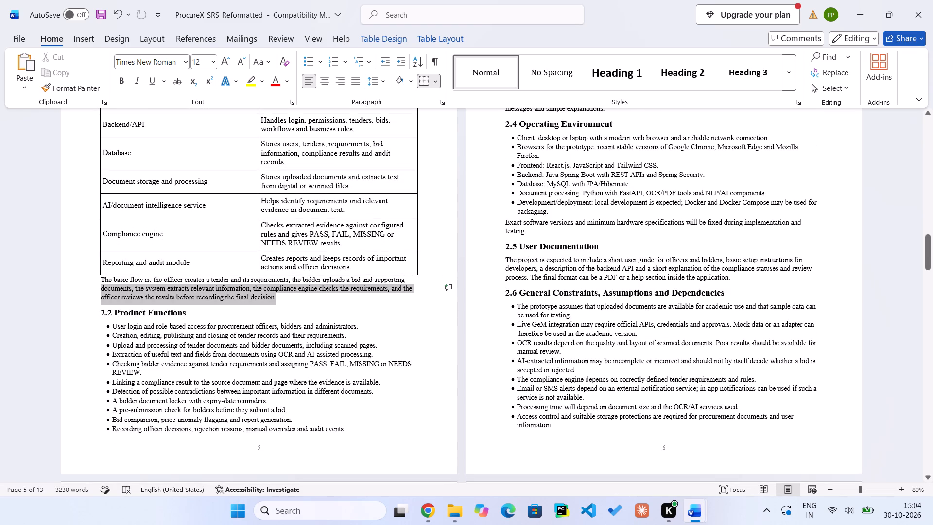
pyautogui.moveTo(81, 289); pyautogui.dragTo(98, 281)
pyautogui.click(207, 61)
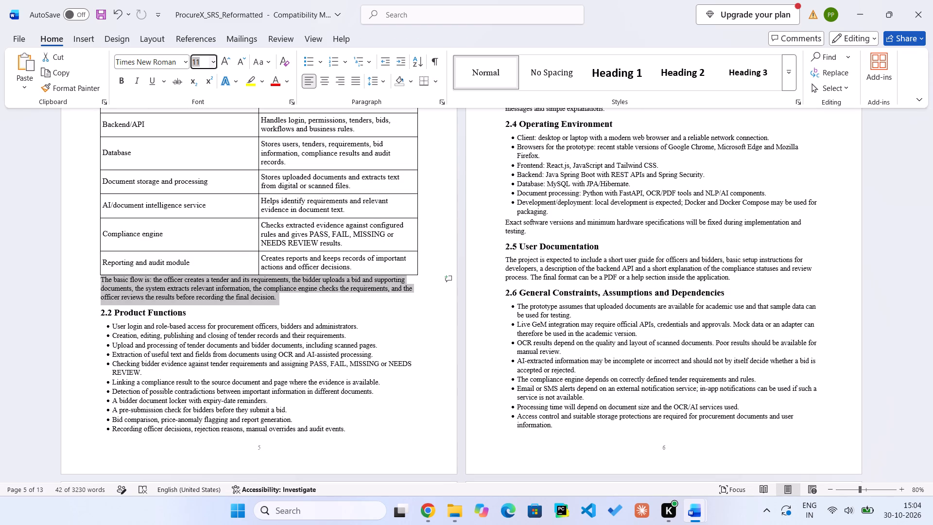
pyautogui.write('14')
pyautogui.press('Return')
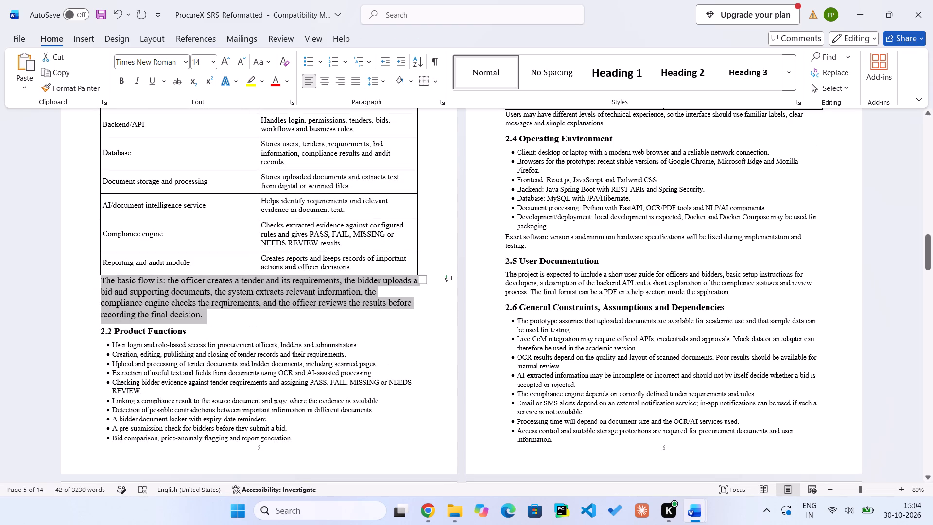
pyautogui.click(200, 59)
pyautogui.write('12')
pyautogui.press('Return')
pyautogui.click(306, 210)
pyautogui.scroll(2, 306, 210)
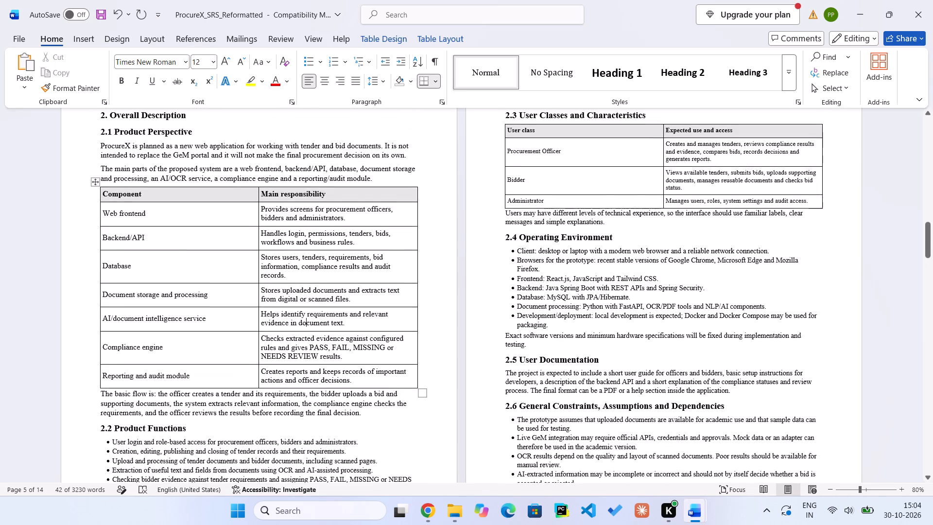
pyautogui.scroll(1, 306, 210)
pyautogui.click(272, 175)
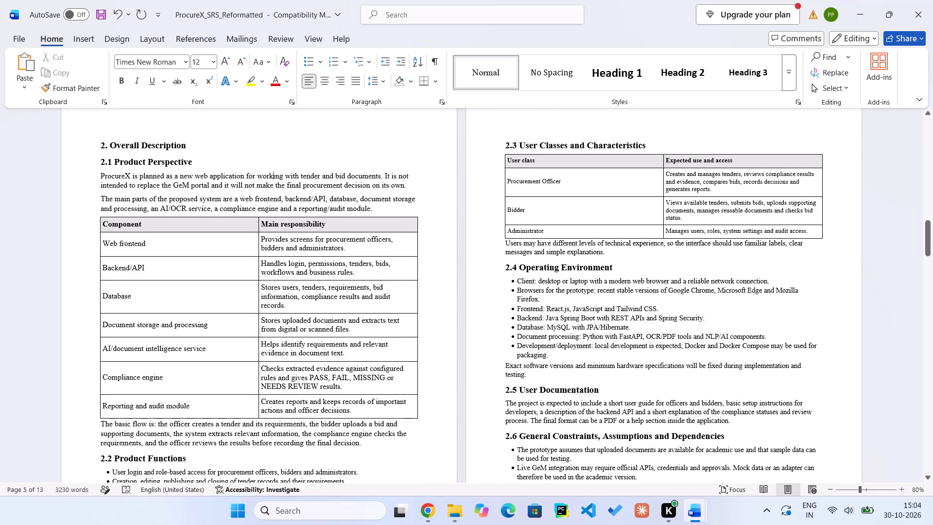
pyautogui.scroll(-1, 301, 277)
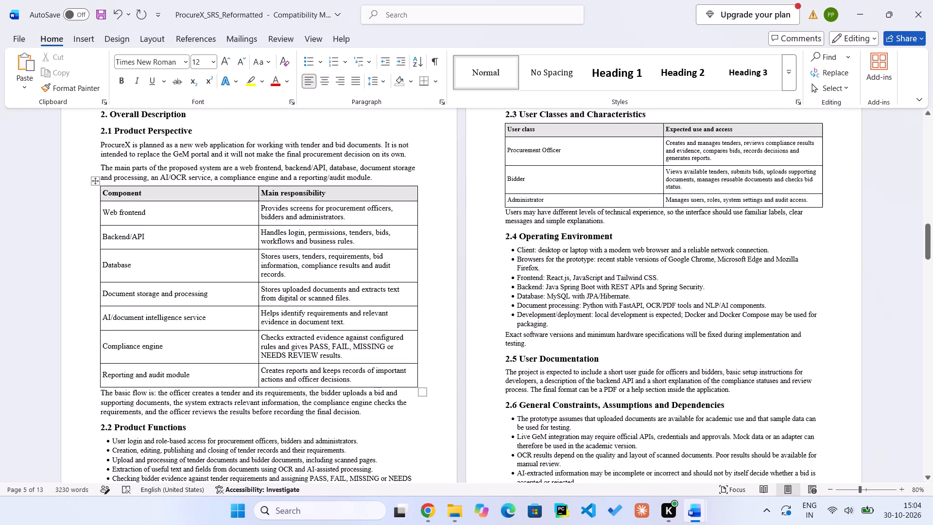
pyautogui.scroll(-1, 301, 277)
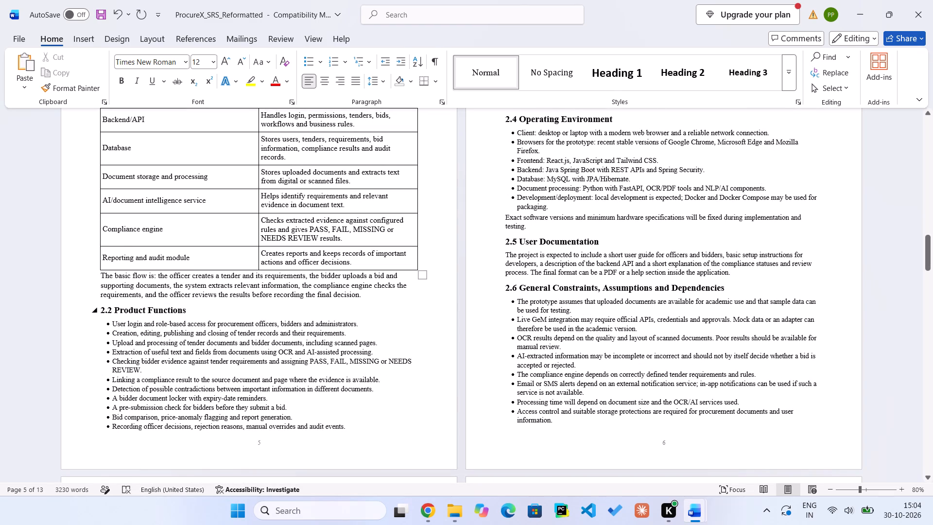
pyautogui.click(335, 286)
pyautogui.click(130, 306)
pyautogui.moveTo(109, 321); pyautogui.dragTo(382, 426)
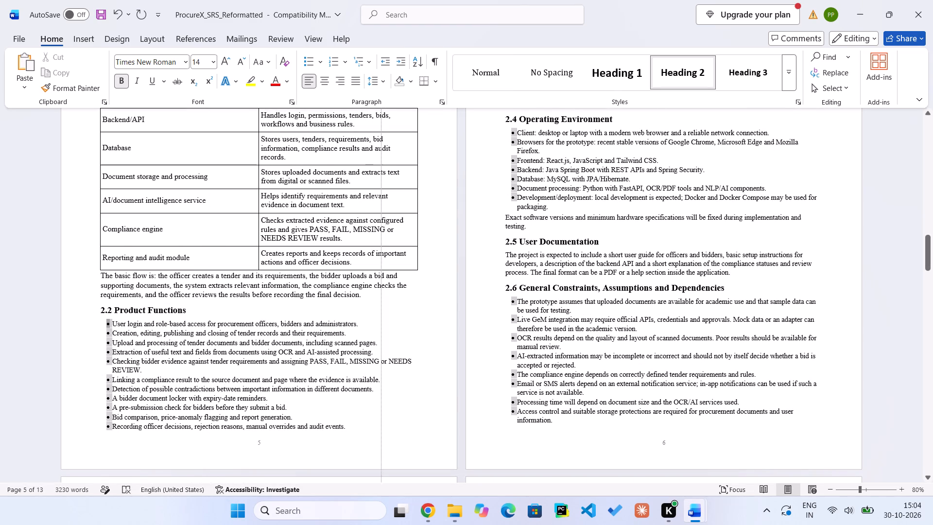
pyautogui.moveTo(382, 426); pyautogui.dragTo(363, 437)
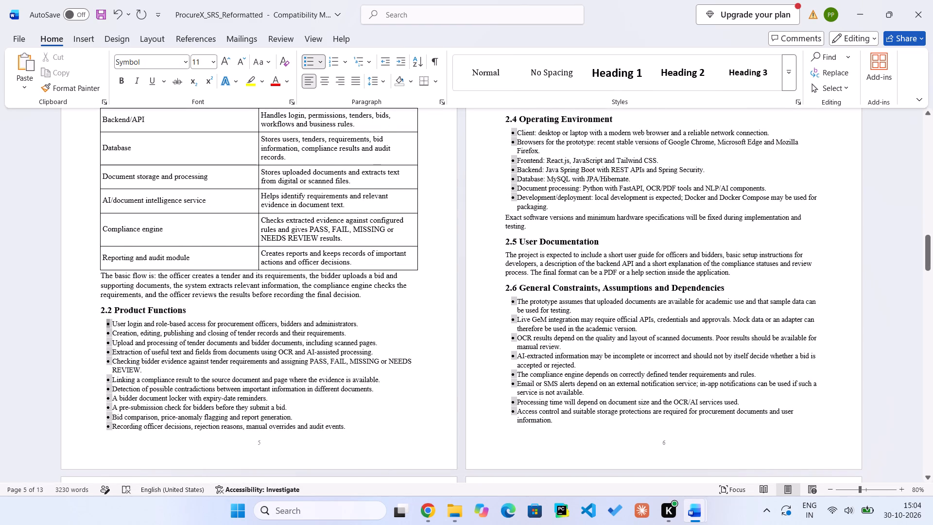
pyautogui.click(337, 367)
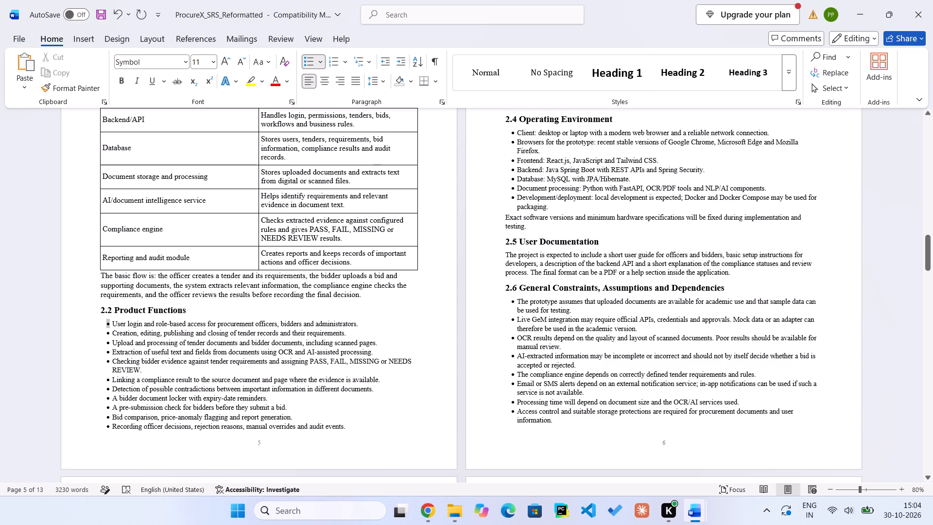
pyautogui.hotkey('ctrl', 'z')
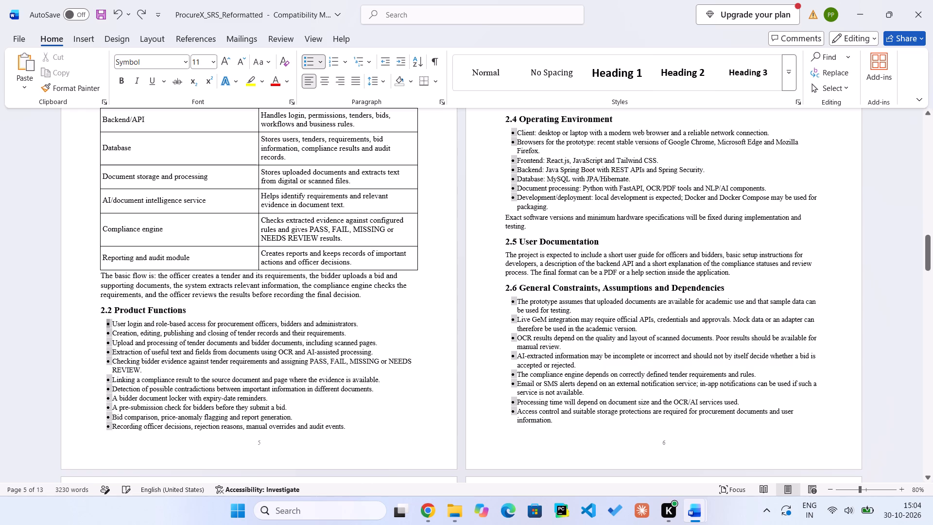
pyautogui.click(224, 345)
# Set all the bullet items under "2.2 Product Functions" to 12 pt.
pyautogui.scroll(1, 503, 264)
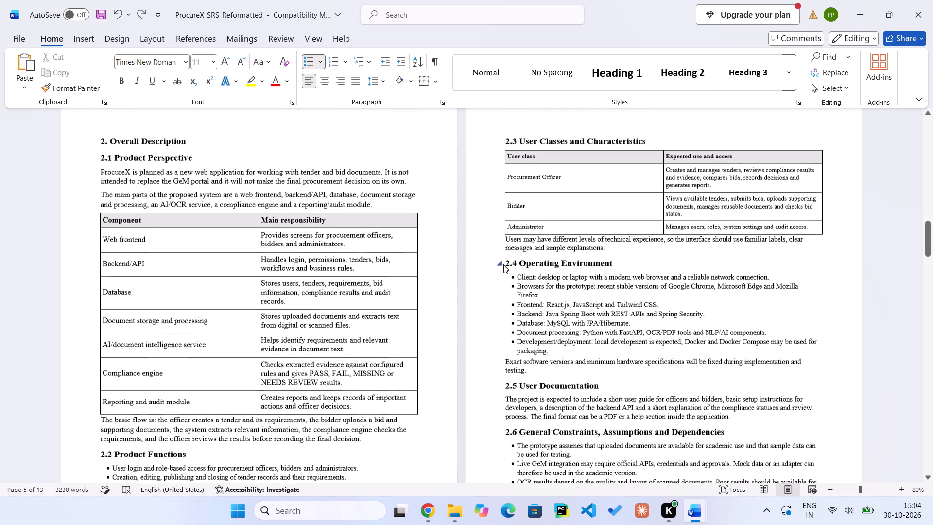
pyautogui.scroll(-1, 104, 337)
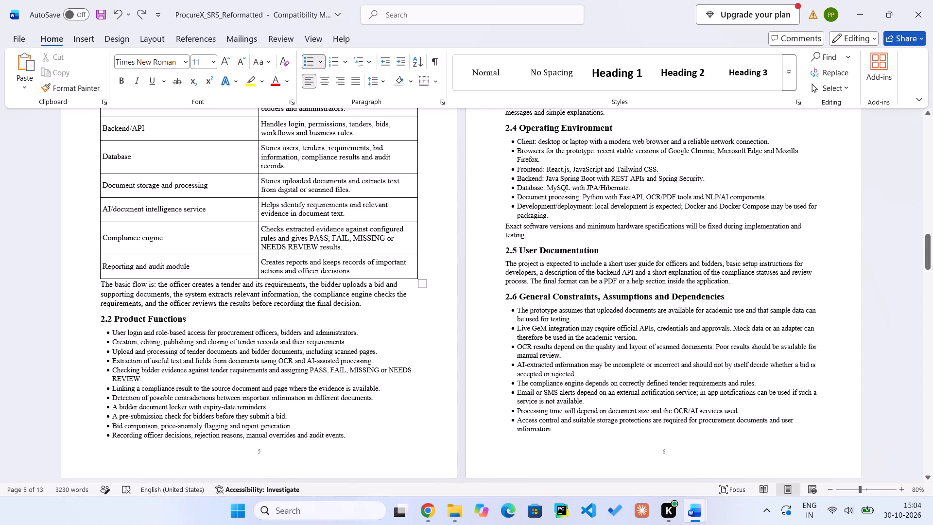
pyautogui.moveTo(113, 332); pyautogui.dragTo(348, 432)
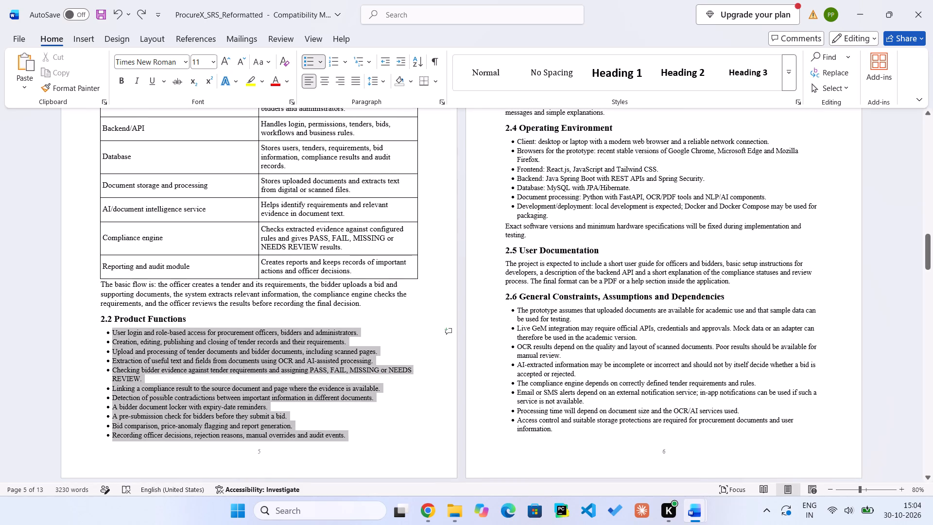
pyautogui.moveTo(348, 432); pyautogui.dragTo(354, 435)
pyautogui.scroll(1, 354, 435)
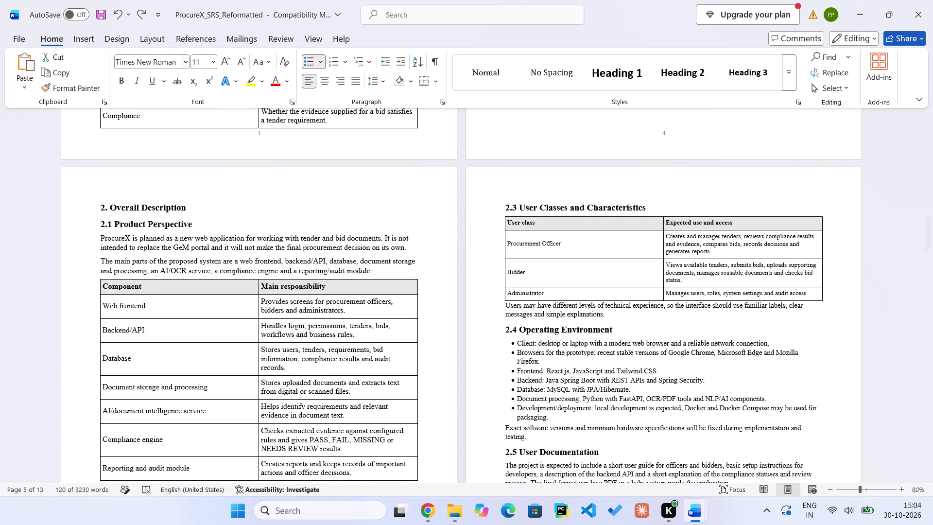
pyautogui.click(196, 64)
pyautogui.write('12')
pyautogui.press('Return')
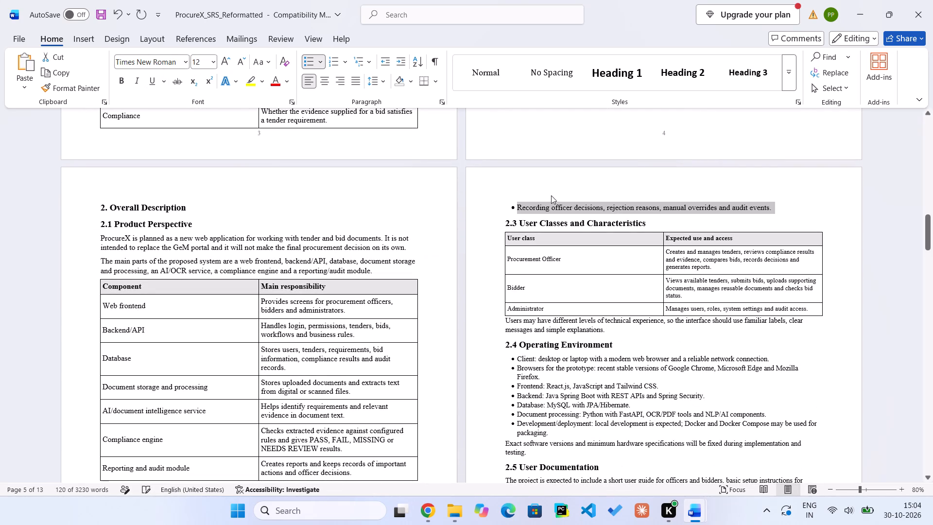
# Set all text in the User class / Expected use and access table under section 2.3 to 12 pt.
pyautogui.click(592, 243)
pyautogui.scroll(-1, 592, 243)
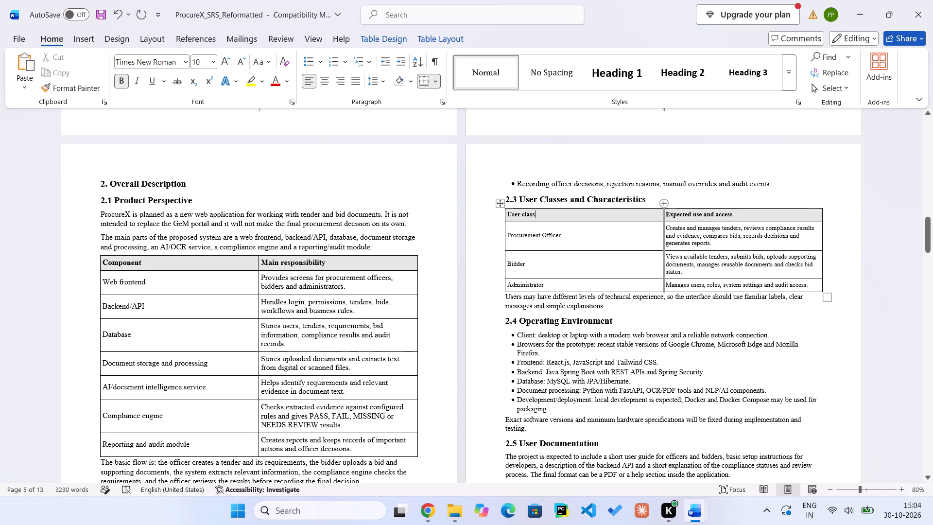
pyautogui.scroll(-1, 756, 202)
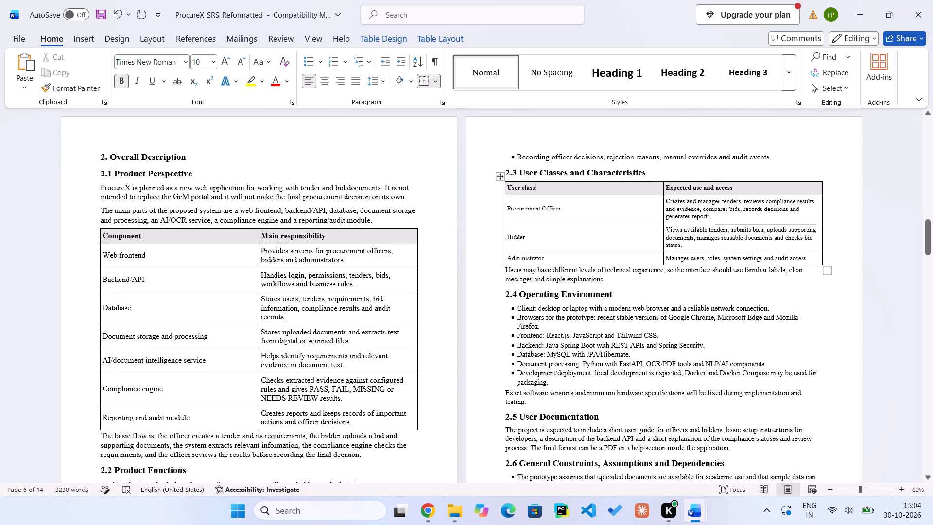
pyautogui.moveTo(818, 260); pyautogui.dragTo(531, 183)
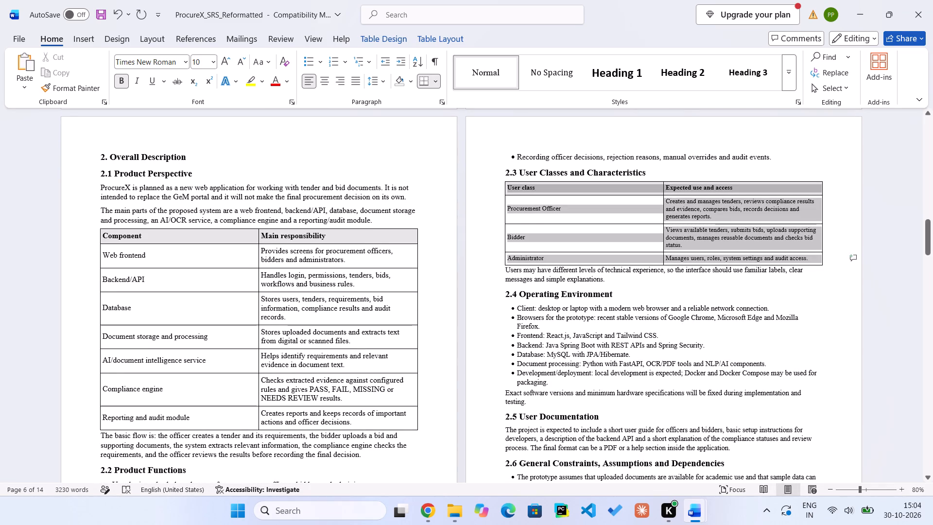
pyautogui.moveTo(531, 183); pyautogui.dragTo(529, 185)
pyautogui.click(207, 65)
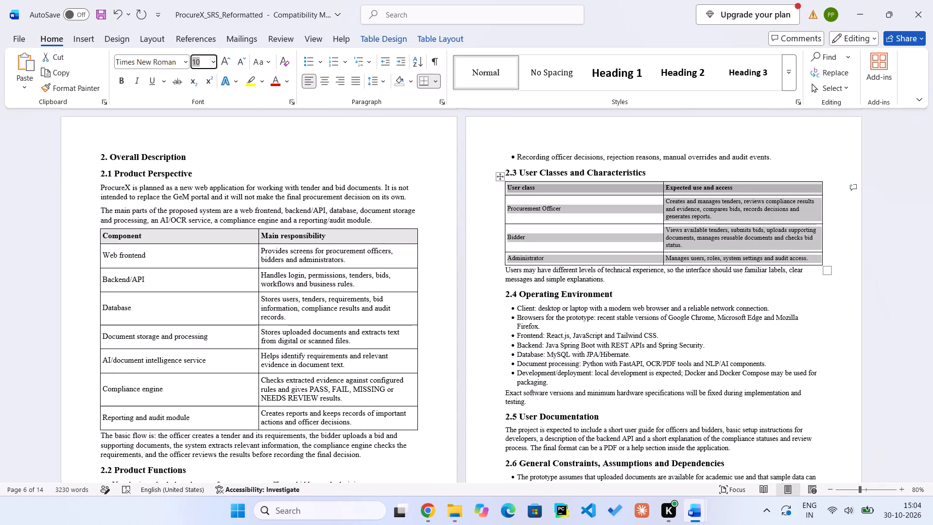
pyautogui.write('12')
pyautogui.press('Return')
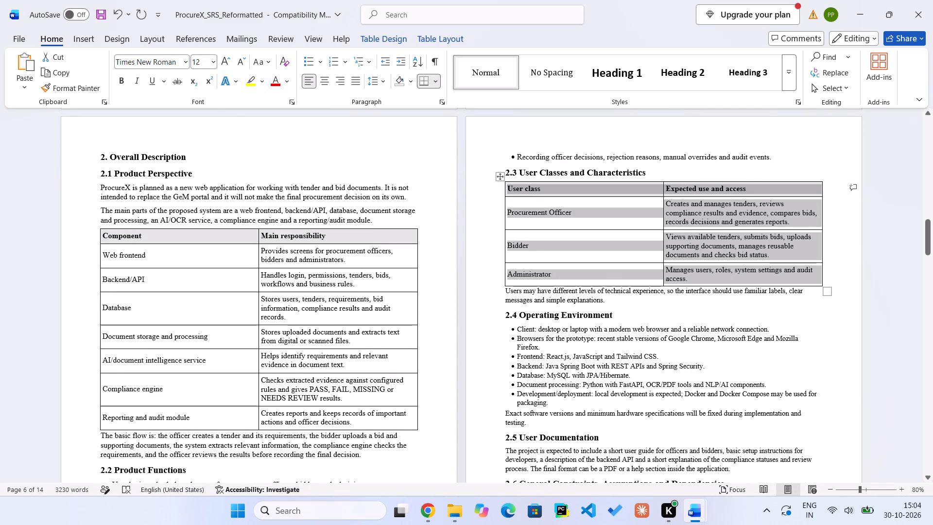
# Delete the paragraph about users' different levels of technical experience below the User class table in section 2.3.
pyautogui.click(650, 298)
pyautogui.moveTo(650, 298); pyautogui.dragTo(526, 288)
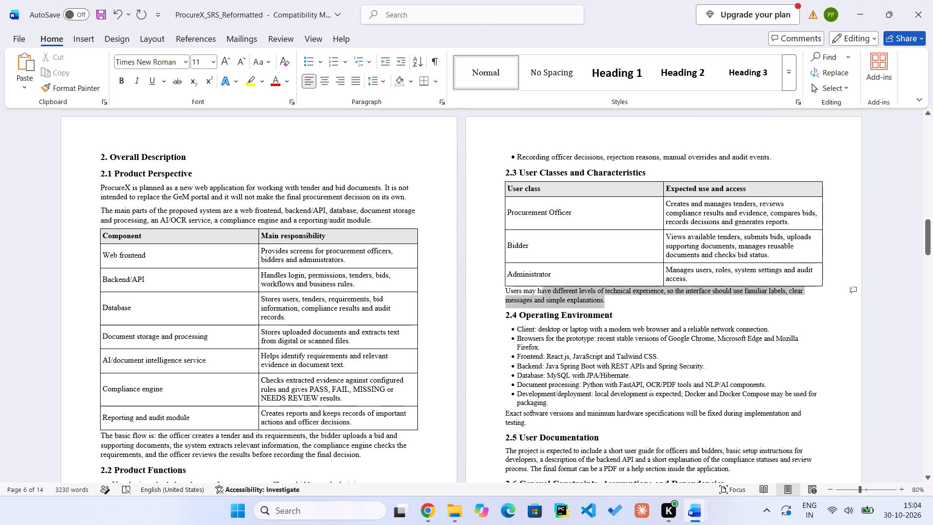
pyautogui.moveTo(526, 288); pyautogui.dragTo(501, 289)
pyautogui.press('BackSpace')
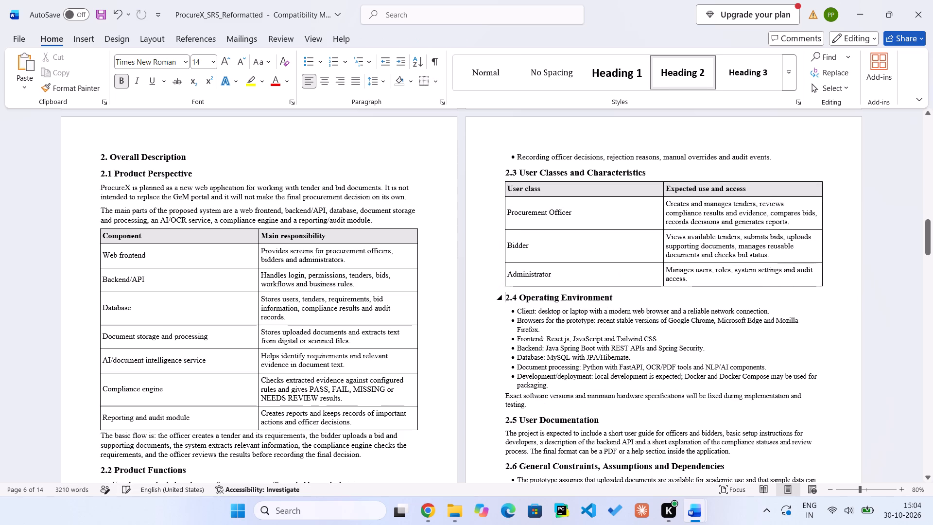
# Set the bullet items and the closing paragraph under "2.4 Operating Environment" to 12 pt.
pyautogui.moveTo(515, 311); pyautogui.dragTo(662, 407)
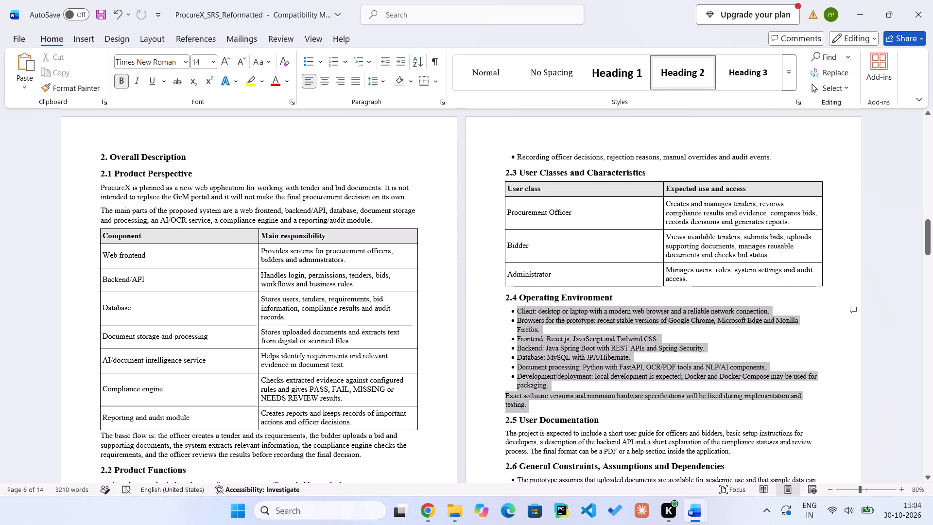
pyautogui.moveTo(662, 407); pyautogui.dragTo(659, 407)
pyautogui.click(196, 59)
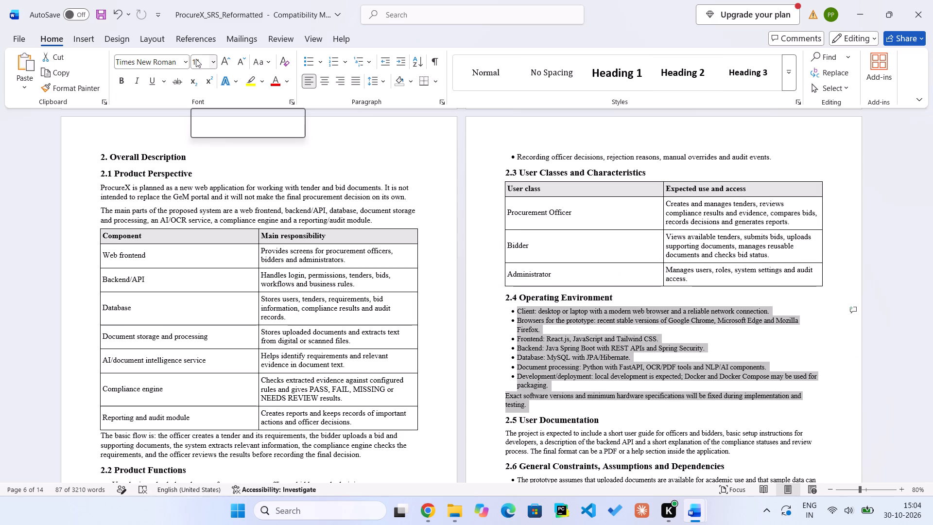
pyautogui.write('12')
pyautogui.press('Return')
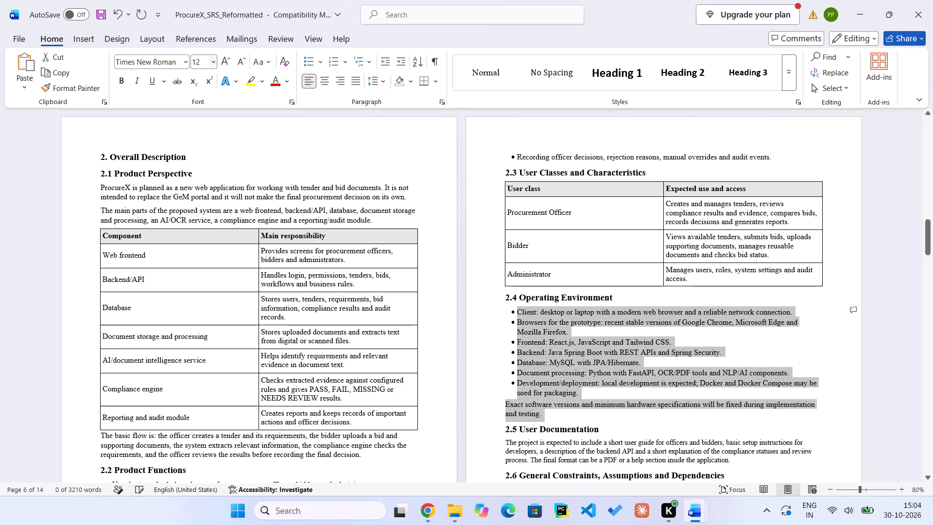
# Set the body paragraph under "2.5 User Documentation" to 12 pt.
pyautogui.scroll(-1, 604, 414)
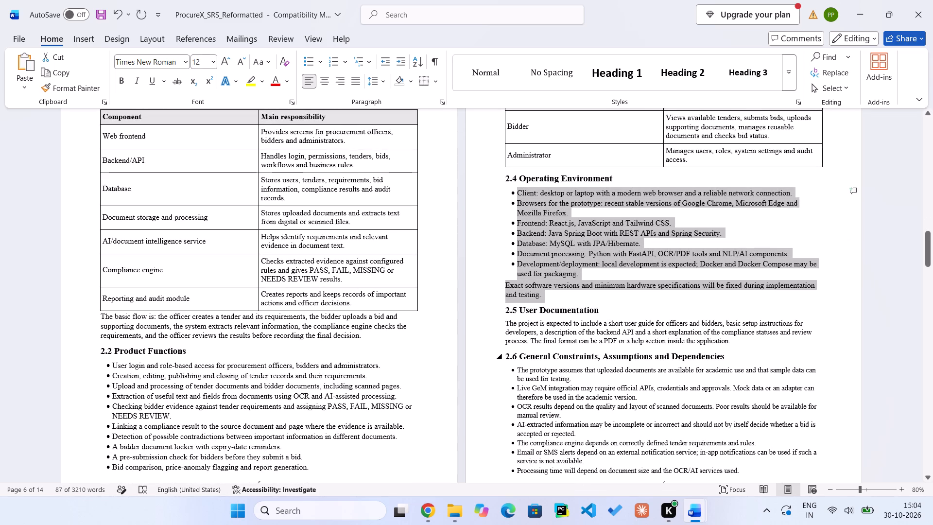
pyautogui.moveTo(744, 339); pyautogui.dragTo(492, 324)
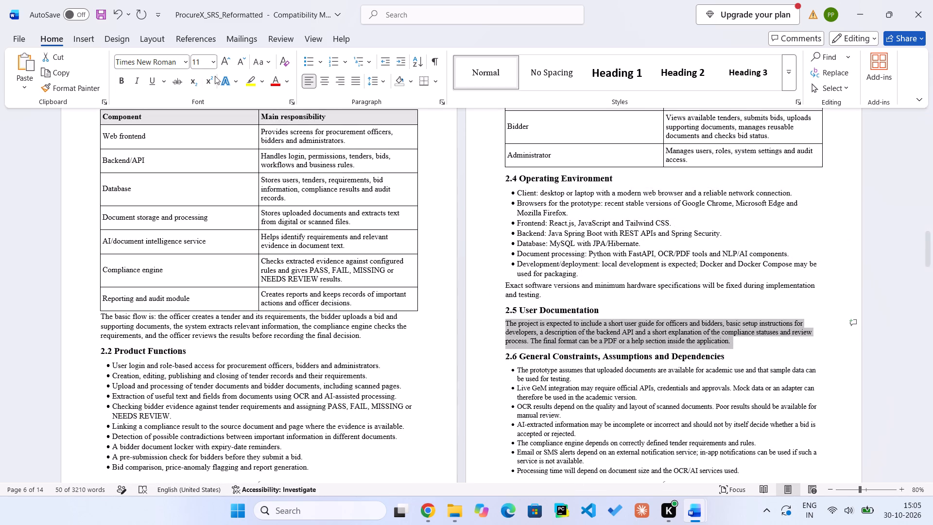
pyautogui.click(202, 59)
pyautogui.write('12')
pyautogui.press('Return')
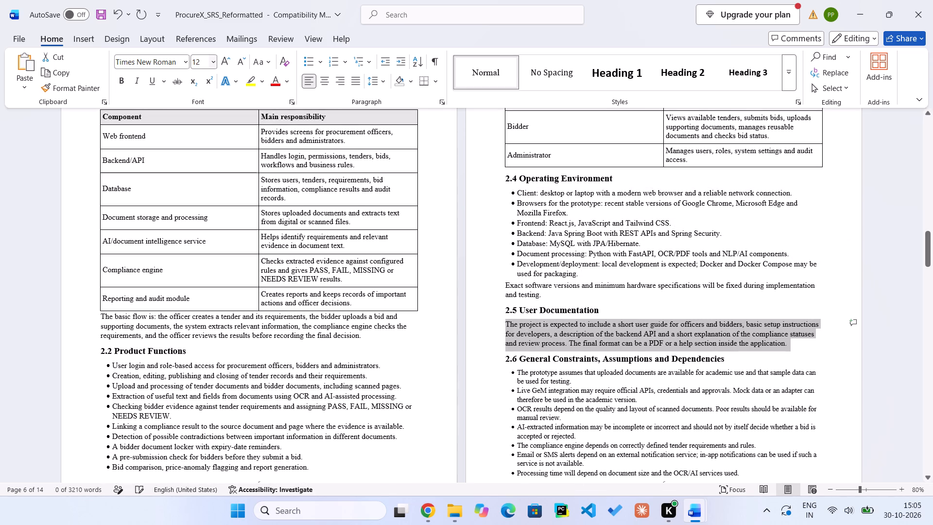
# Set all bullet items under "2.6 General Constraints, Assumptions and Dependencies" to 12 pt, including those continuing onto the following page.
pyautogui.scroll(-1, 536, 336)
pyautogui.scroll(-1, 702, 391)
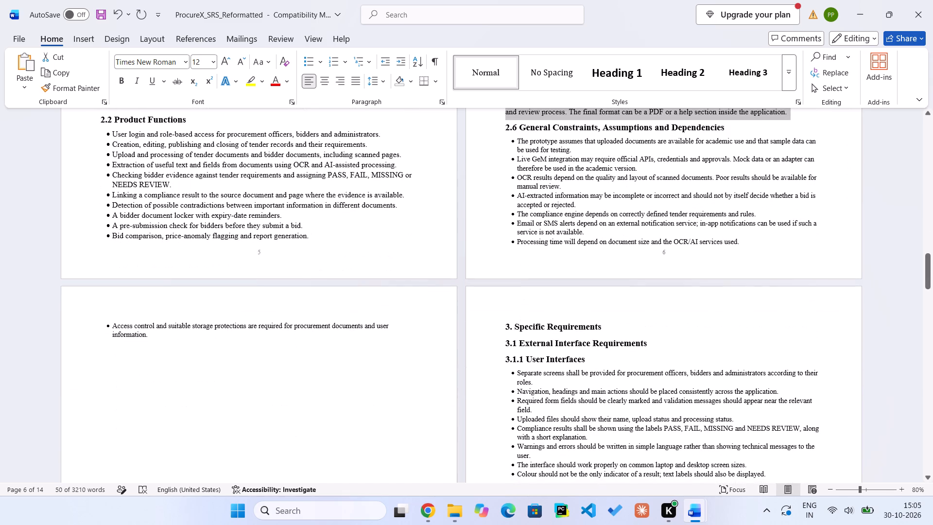
pyautogui.moveTo(284, 355); pyautogui.dragTo(515, 142)
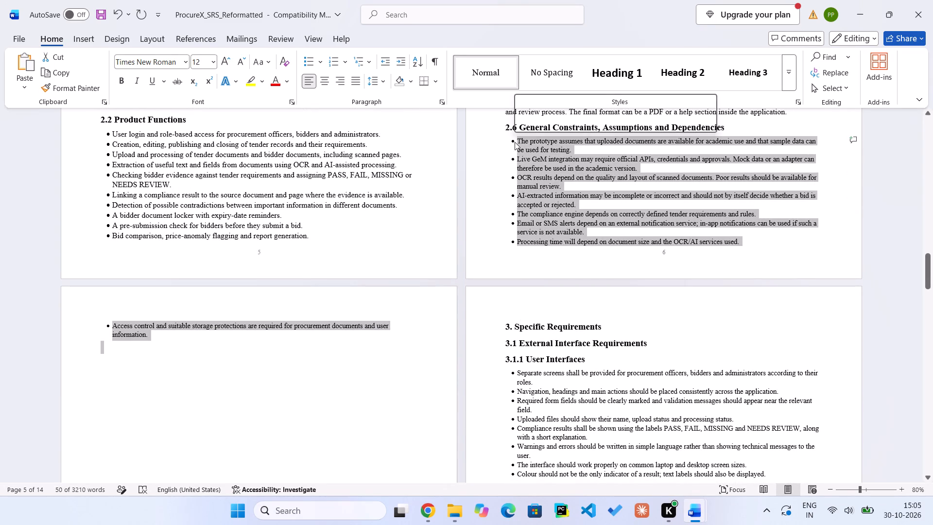
pyautogui.click(199, 65)
pyautogui.write('12')
pyautogui.press('Return')
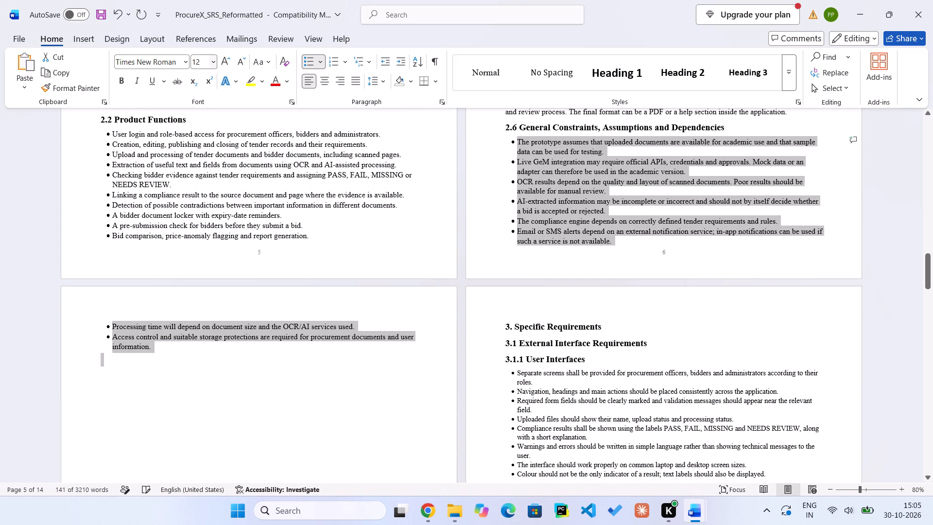
pyautogui.click(262, 294)
# Remove the page break before "3. Specific Requirements" so the heading directly follows the last bullet of section 2.6.
pyautogui.scroll(-3, 262, 294)
pyautogui.scroll(2, 262, 294)
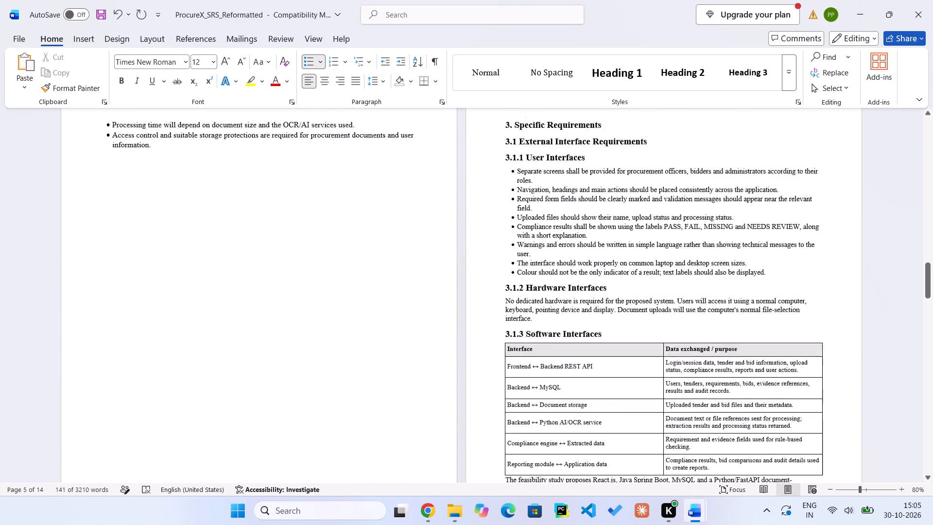
pyautogui.scroll(1, 262, 294)
pyautogui.click(503, 284)
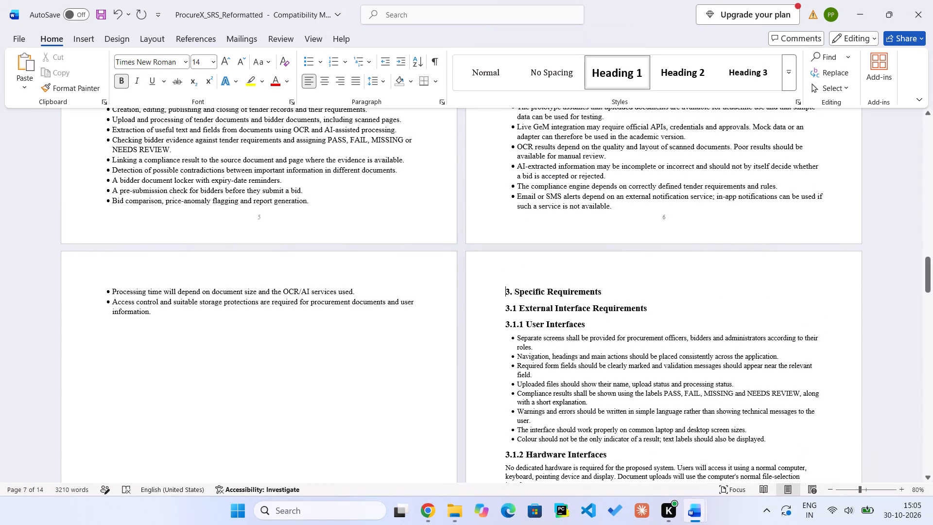
pyautogui.press('Return')
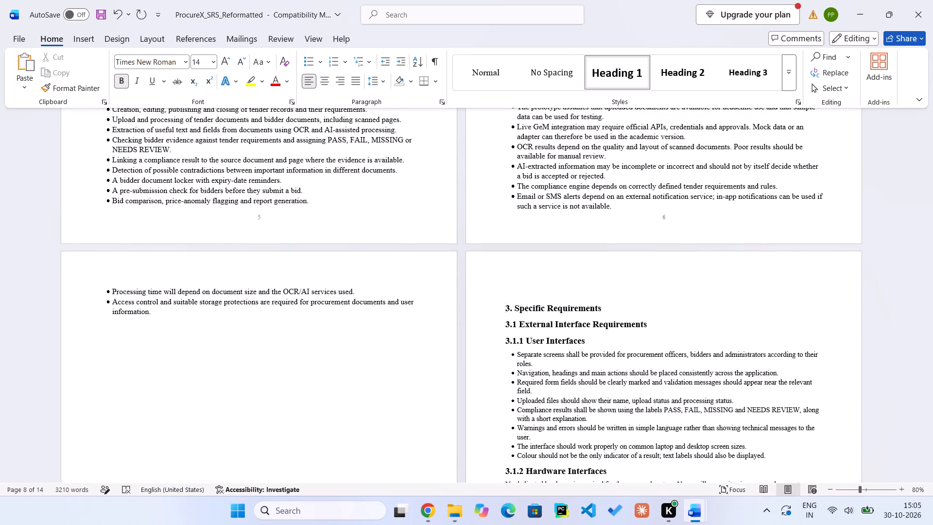
pyautogui.press('BackSpace')
pyautogui.press('BackSpace')
pyautogui.press('BackSpace')
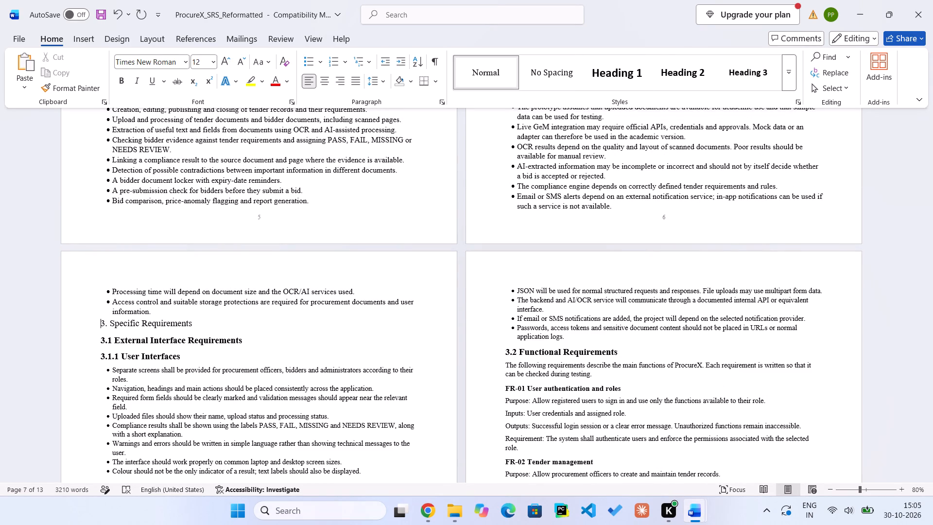
# Make the "3. Specific Requirements" heading bold.
pyautogui.moveTo(204, 325); pyautogui.dragTo(99, 329)
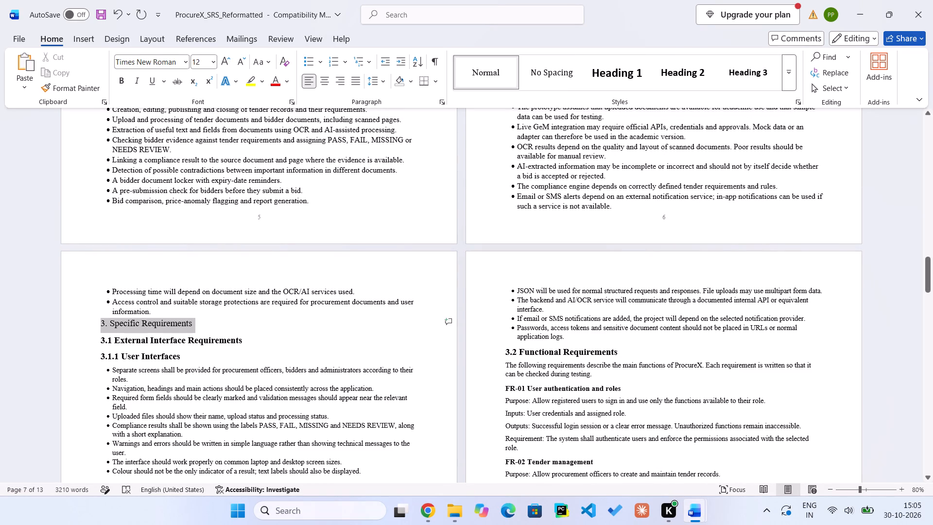
pyautogui.moveTo(99, 329); pyautogui.dragTo(96, 329)
pyautogui.click(118, 79)
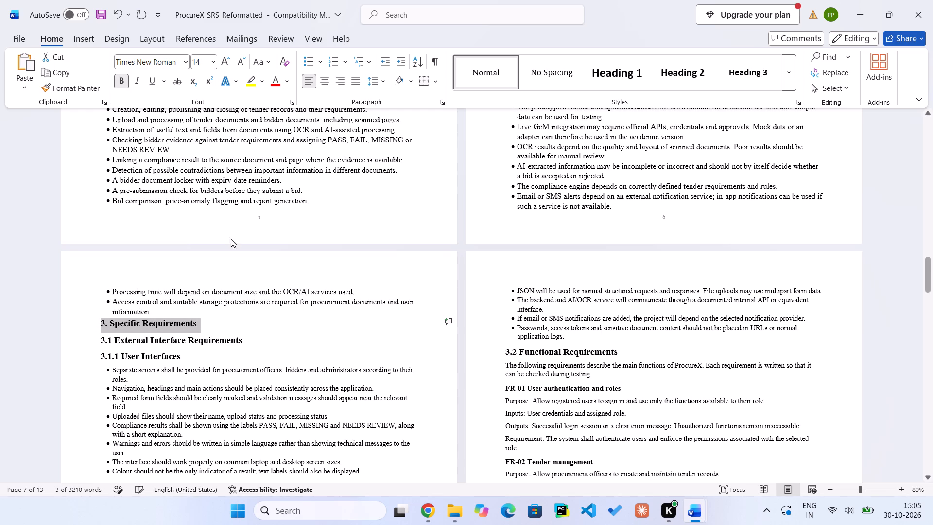
pyautogui.click(225, 331)
# Review the formatting of section 2 and the pages of section 3, checking font sizes around the 3.1.3 Software Interfaces table.
pyautogui.scroll(-2, 225, 331)
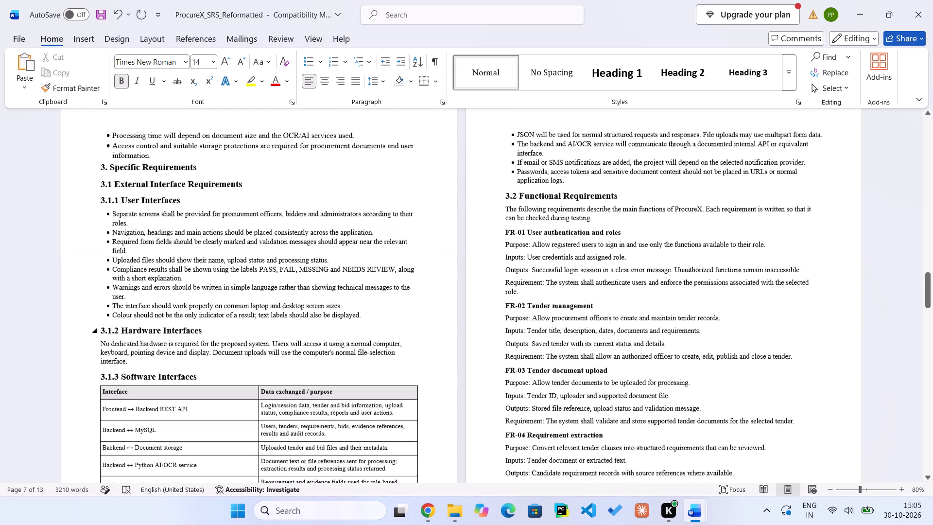
pyautogui.scroll(2, 225, 331)
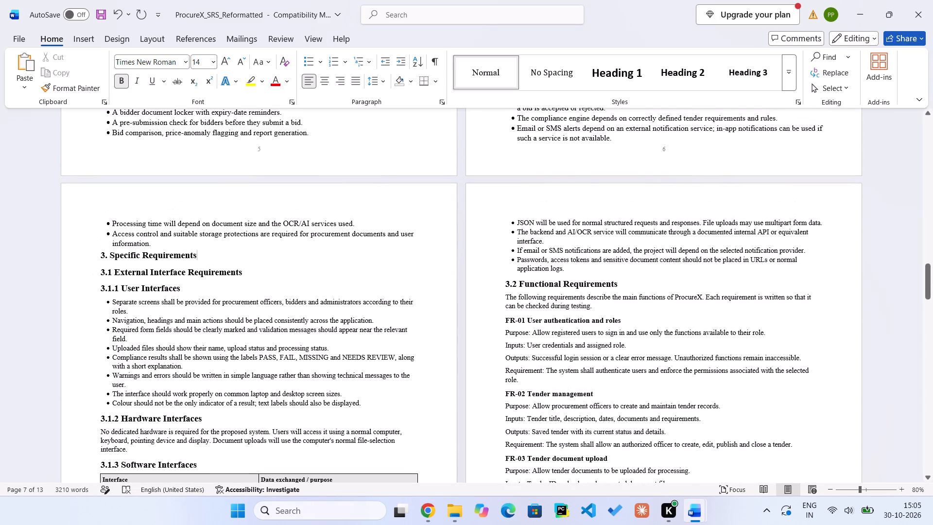
pyautogui.click(213, 227)
pyautogui.scroll(1, 248, 246)
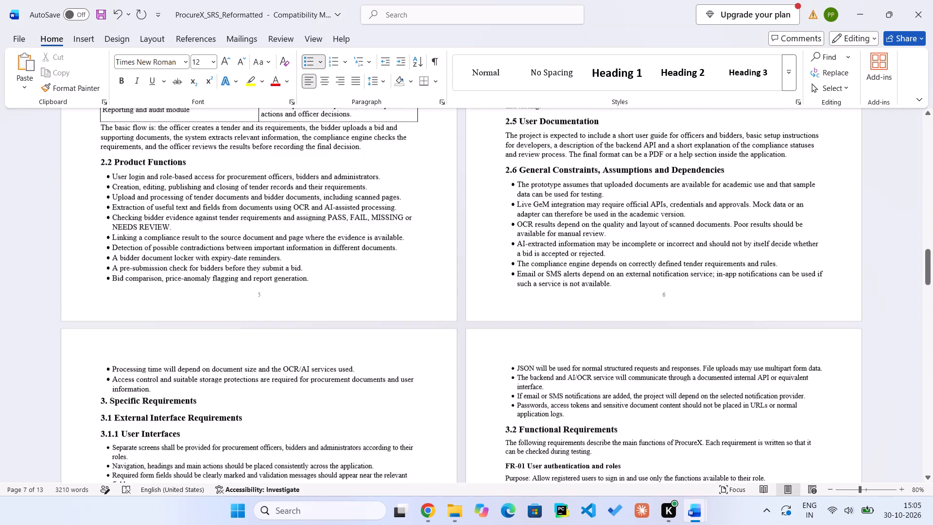
pyautogui.scroll(3, 248, 246)
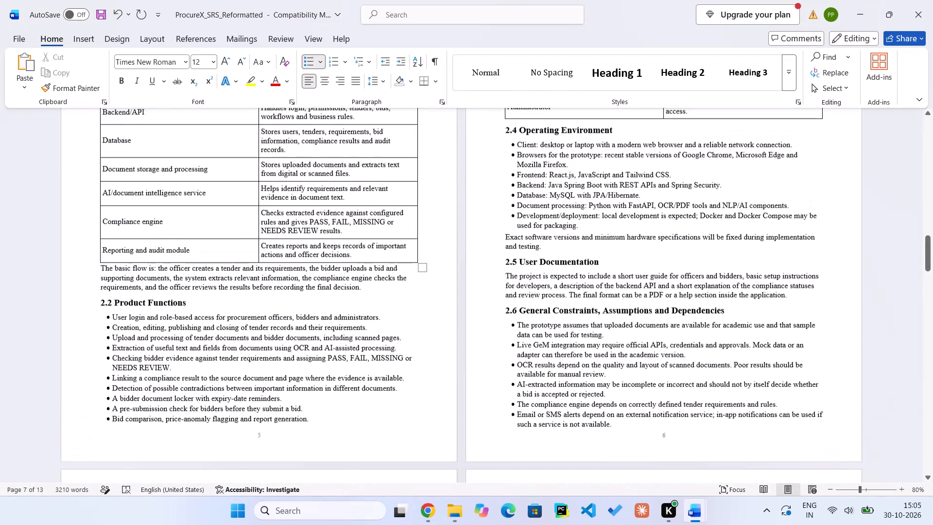
pyautogui.scroll(2, 398, 288)
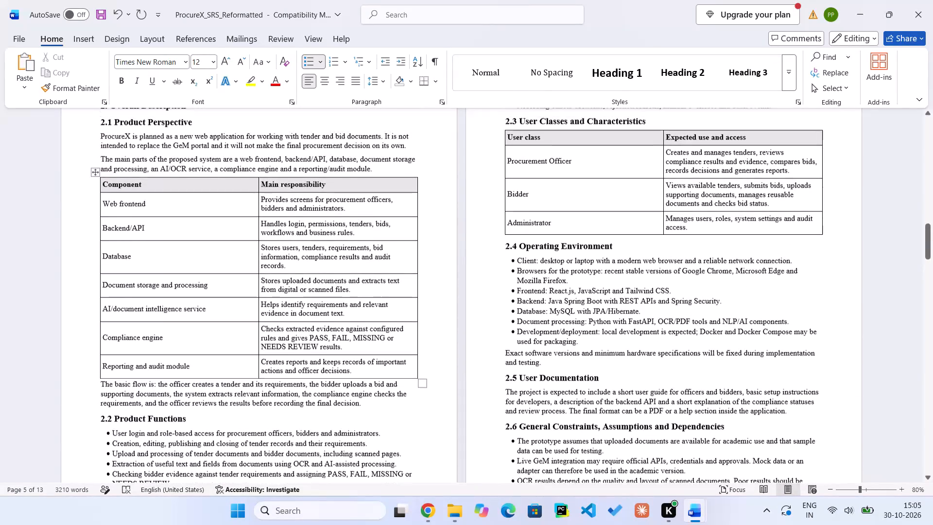
pyautogui.scroll(2, 398, 288)
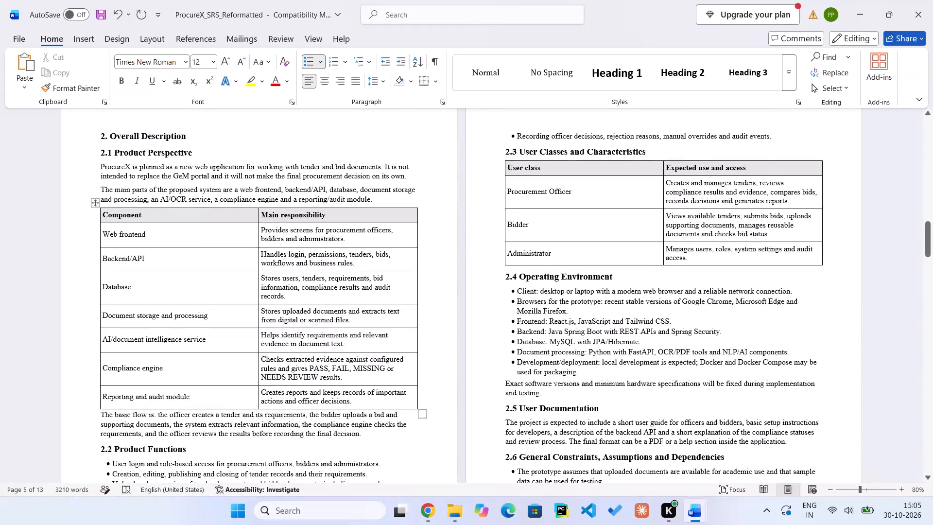
pyautogui.click(366, 402)
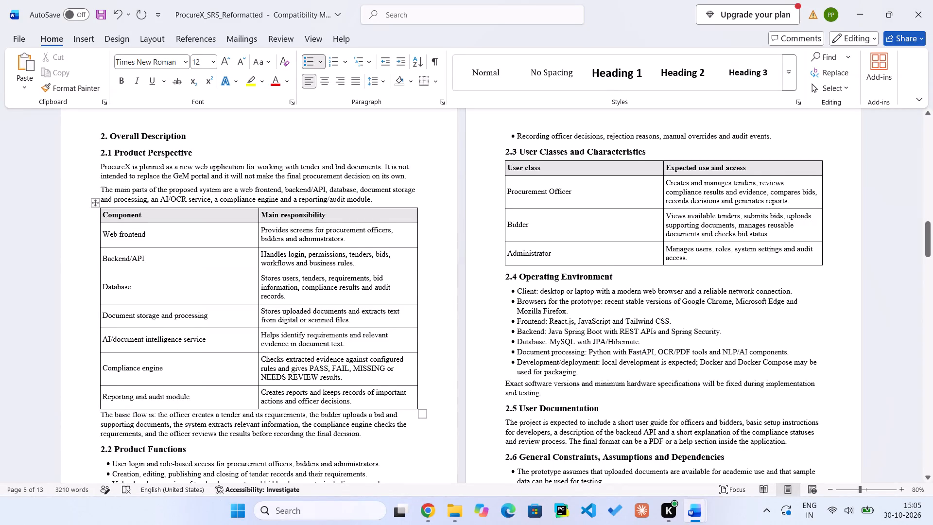
pyautogui.scroll(-4, 366, 402)
pyautogui.scroll(1, 366, 402)
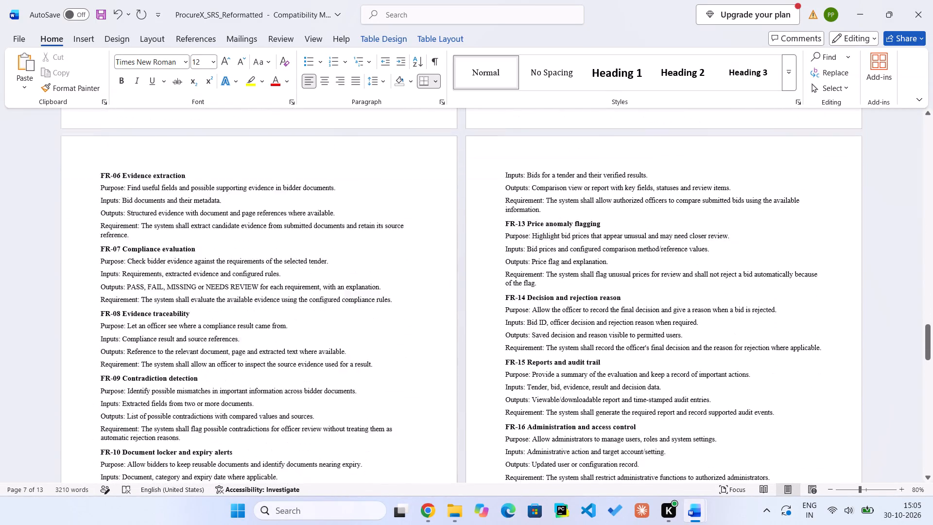
pyautogui.scroll(2, 366, 402)
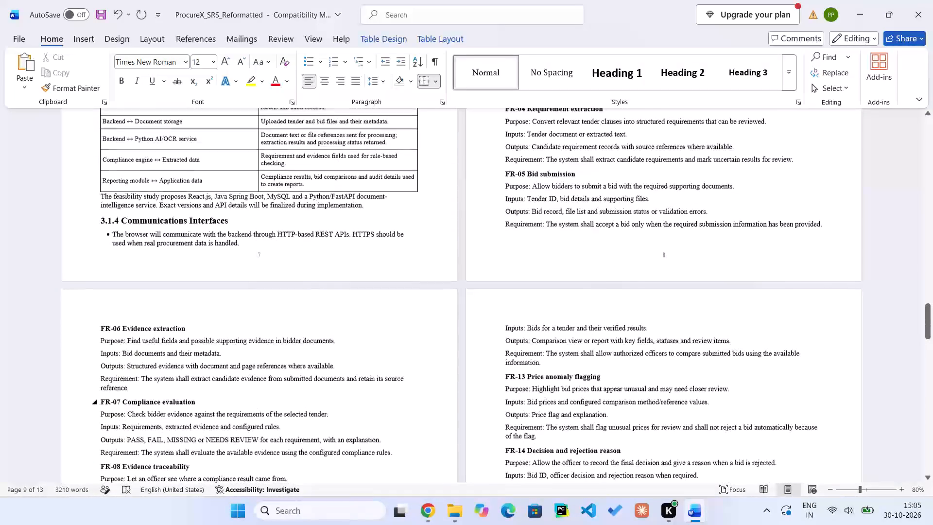
pyautogui.scroll(1, 366, 402)
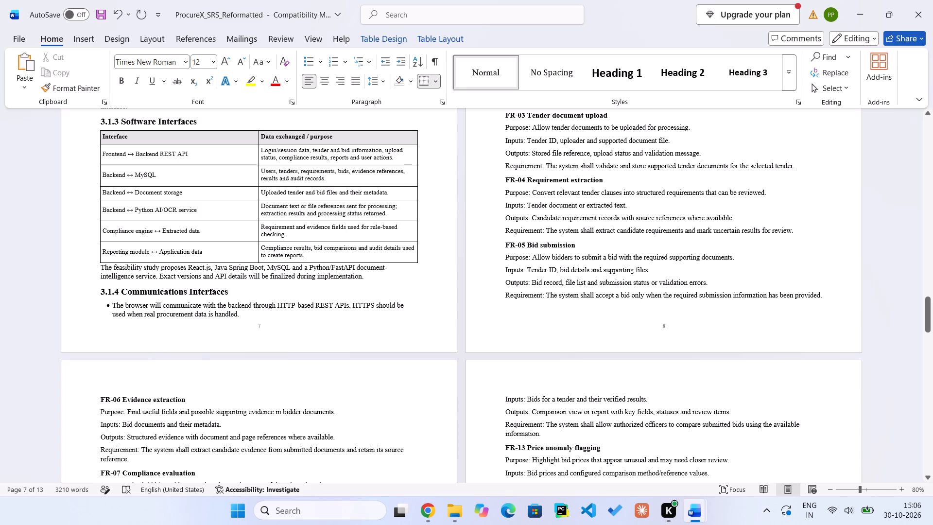
pyautogui.click(132, 155)
pyautogui.click(335, 279)
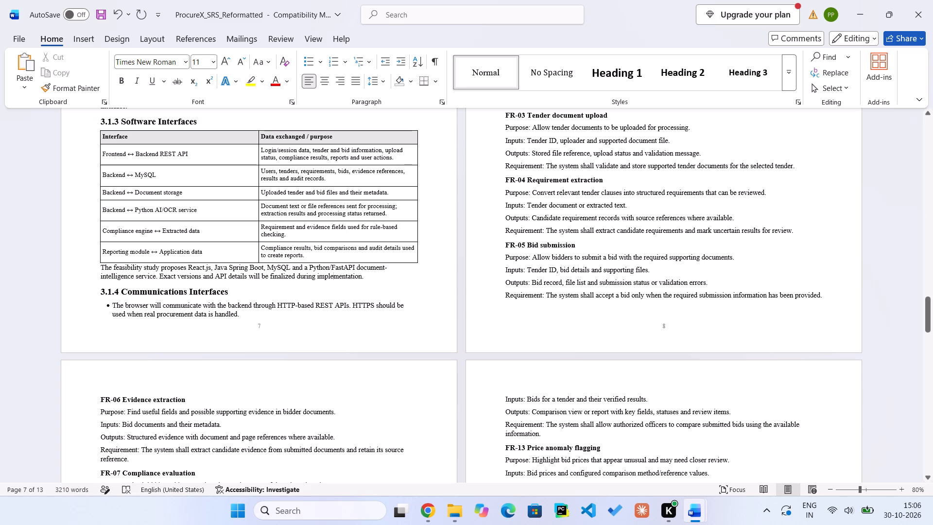
# Delete the sentence "Exact versions and API details will be finalized during implementation." from the paragraph below the Software Interfaces table.
pyautogui.scroll(-1, 335, 279)
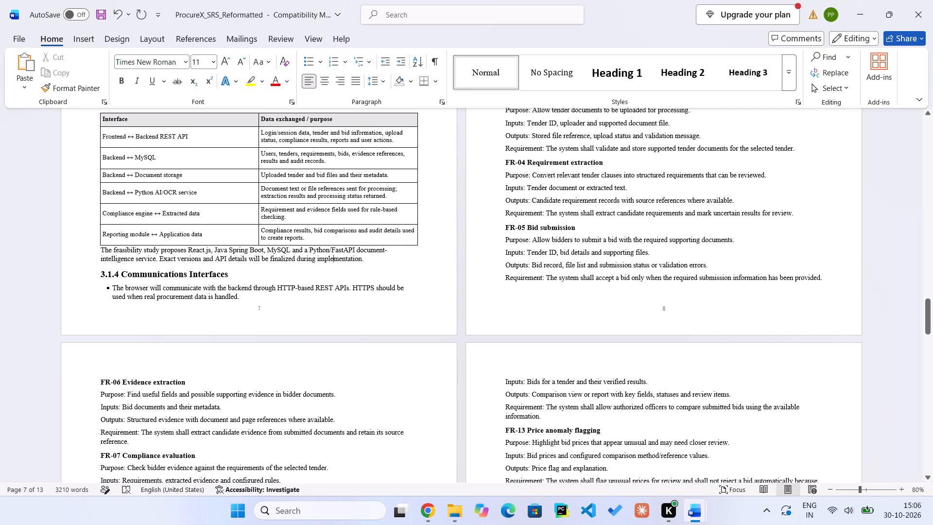
pyautogui.moveTo(385, 259); pyautogui.dragTo(159, 261)
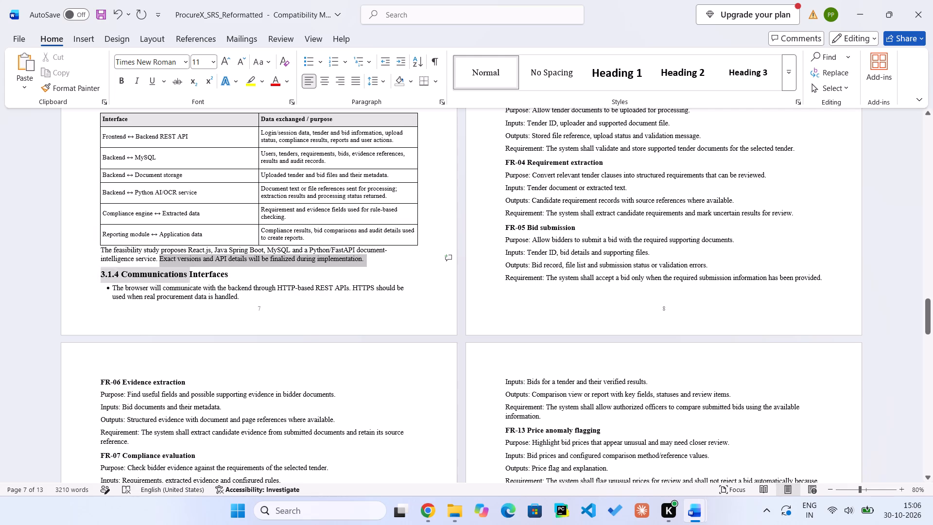
pyautogui.moveTo(159, 261); pyautogui.dragTo(155, 257)
pyautogui.click(169, 260)
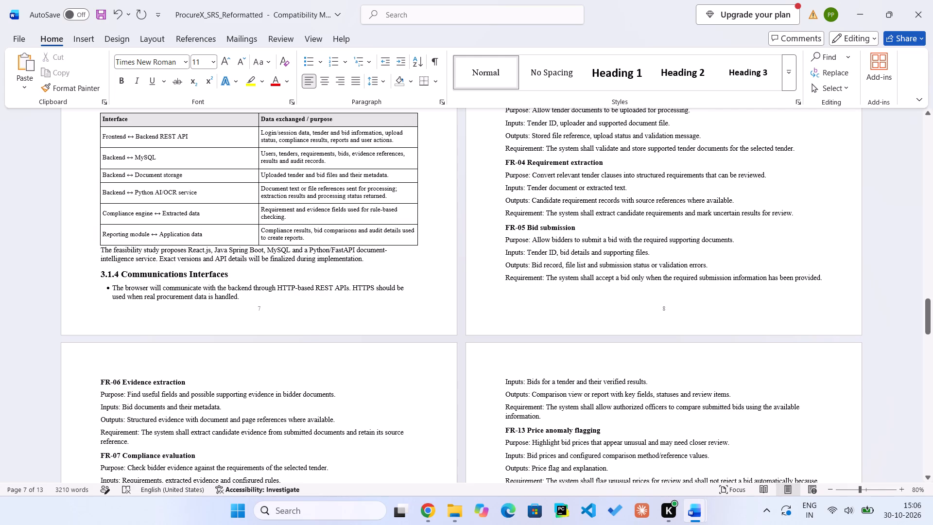
pyautogui.moveTo(380, 261); pyautogui.dragTo(160, 264)
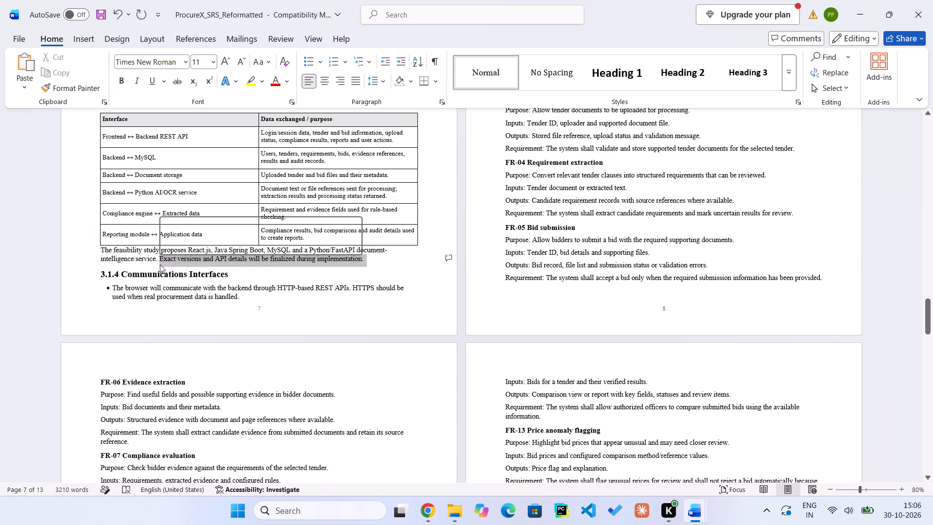
pyautogui.press('BackSpace')
pyautogui.press('BackSpace')
# Set the 3.1.3 Software Interfaces table and the feasibility study paragraph below it to 12 pt.
pyautogui.scroll(1, 314, 304)
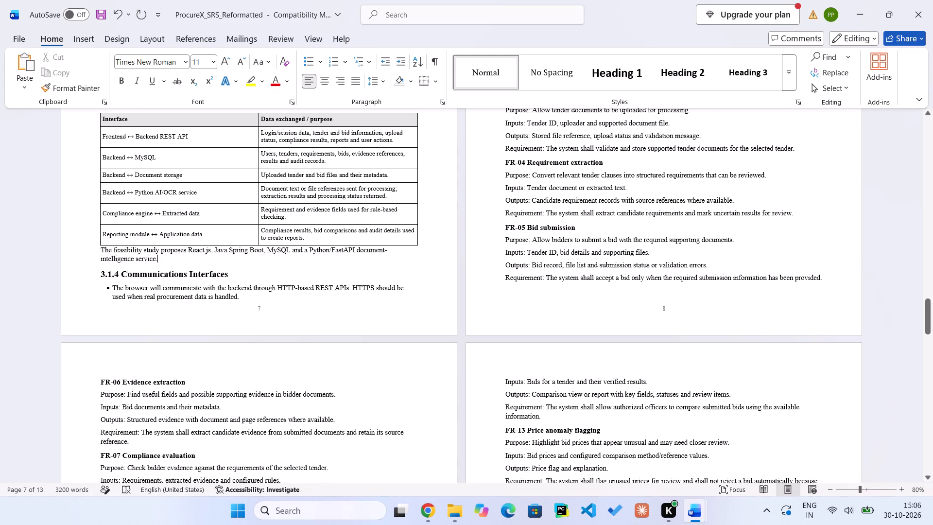
pyautogui.scroll(1, 314, 304)
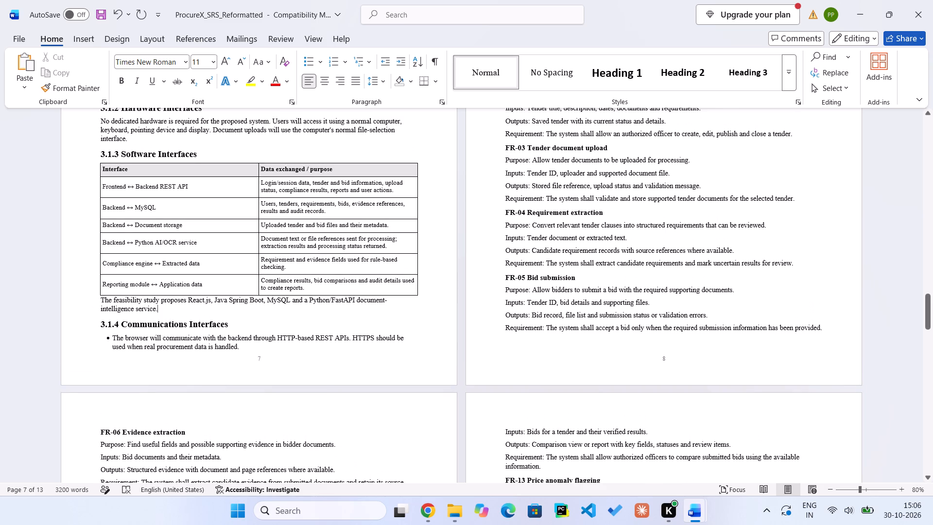
pyautogui.scroll(2, 314, 304)
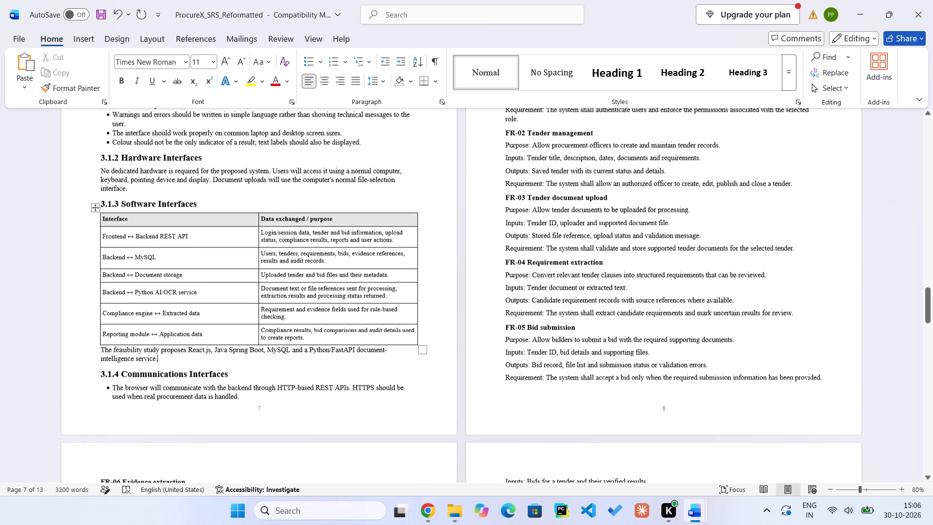
pyautogui.scroll(1, 314, 304)
pyautogui.scroll(-4, 314, 304)
pyautogui.scroll(1, 314, 304)
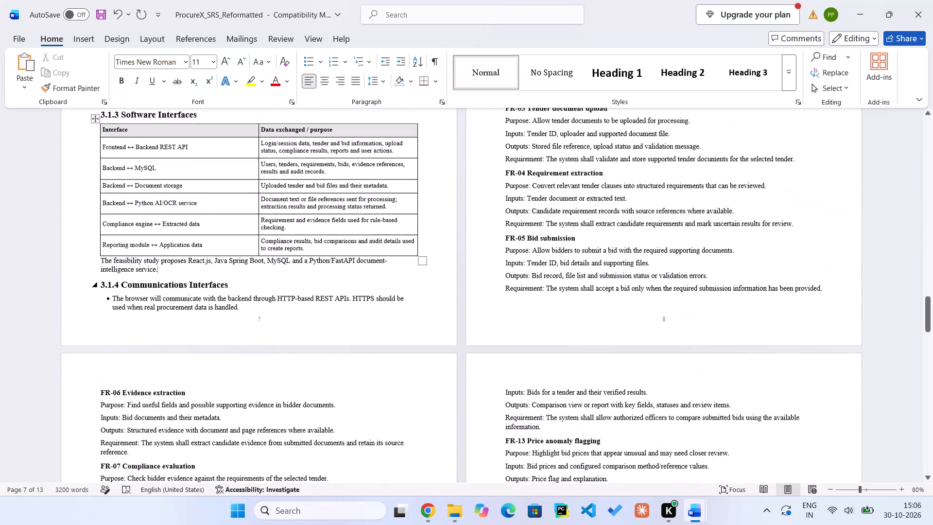
pyautogui.scroll(1, 314, 304)
pyautogui.click(269, 245)
pyautogui.click(302, 192)
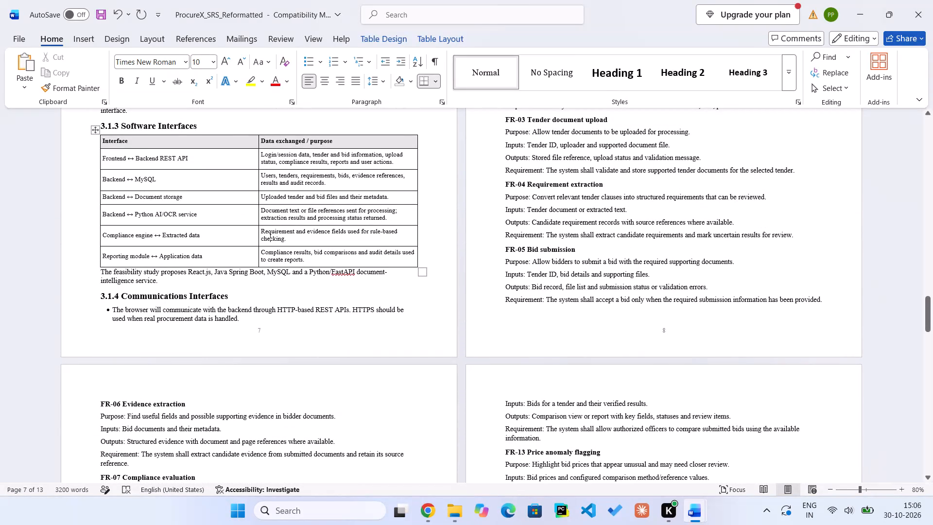
pyautogui.click(285, 180)
pyautogui.moveTo(173, 286); pyautogui.dragTo(99, 142)
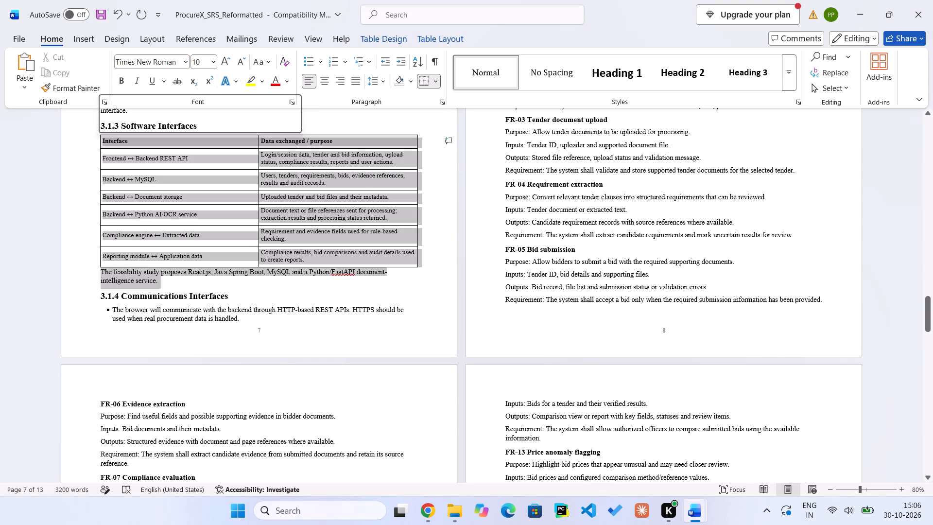
pyautogui.click(206, 67)
pyautogui.click(198, 64)
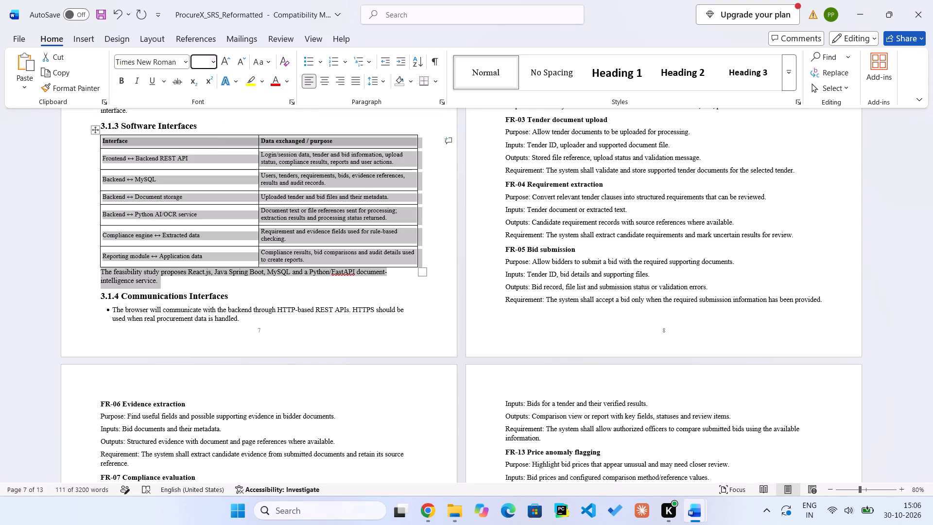
pyautogui.write('12')
pyautogui.press('Return')
pyautogui.click(346, 192)
# Set the body paragraph under "3.1.2 Hardware Interfaces" to 12 pt.
pyautogui.scroll(1, 346, 192)
pyautogui.click(268, 231)
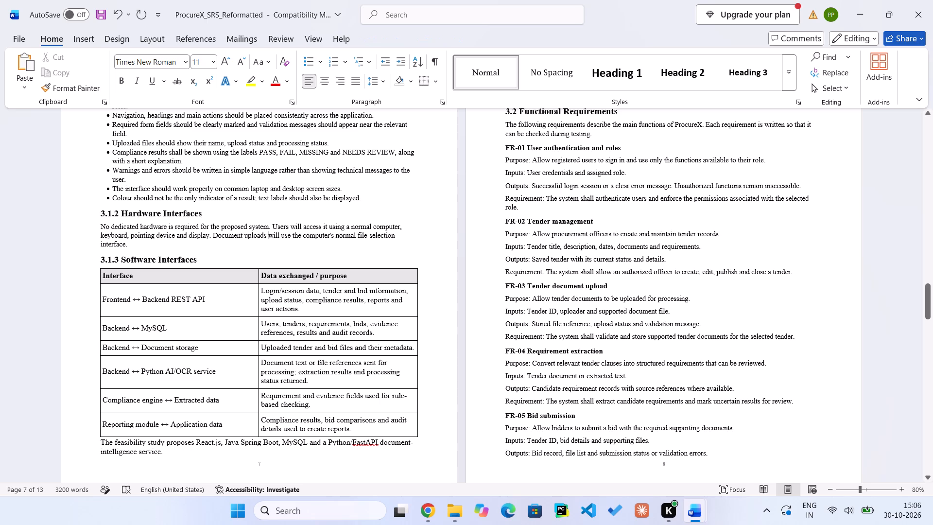
pyautogui.moveTo(134, 245); pyautogui.dragTo(104, 224)
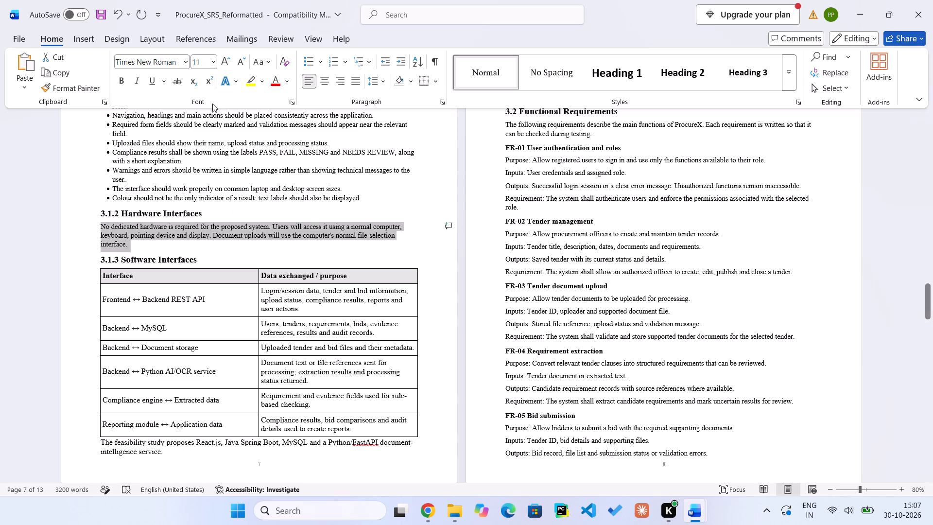
pyautogui.click(196, 59)
pyautogui.write('12')
pyautogui.press('Return')
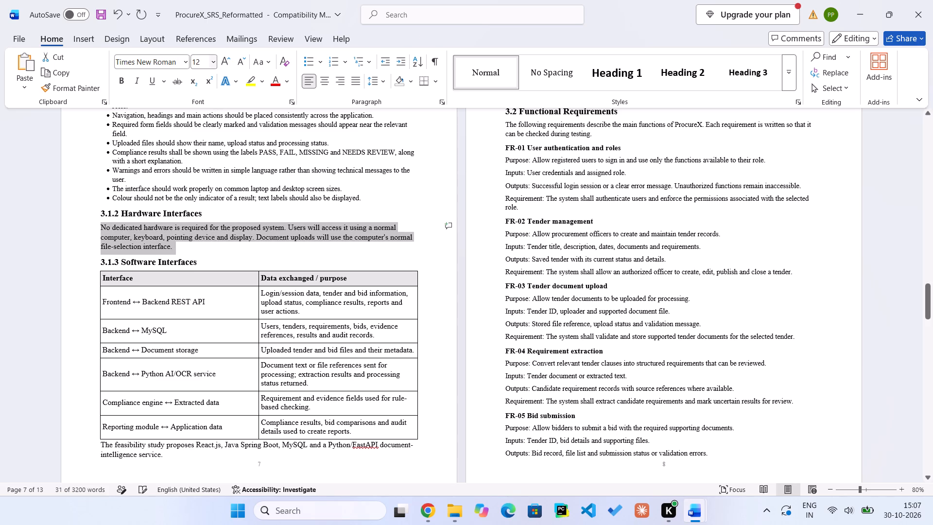
pyautogui.click(328, 236)
pyautogui.click(311, 247)
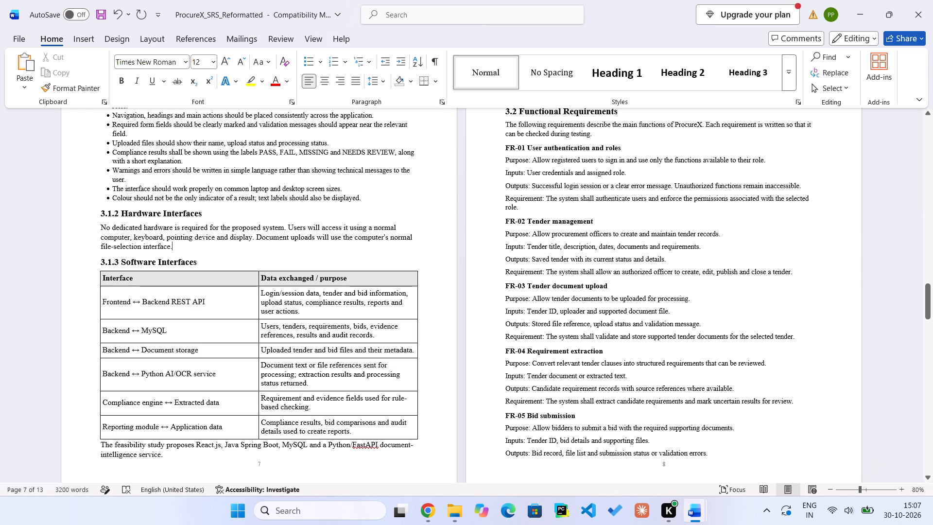
pyautogui.moveTo(219, 236); pyautogui.dragTo(197, 232)
# Replace "pointing device and" with "and" in the paragraph under "3.1.2 Hardware Interfaces".
pyautogui.moveTo(197, 232); pyautogui.dragTo(176, 235)
pyautogui.write('and')
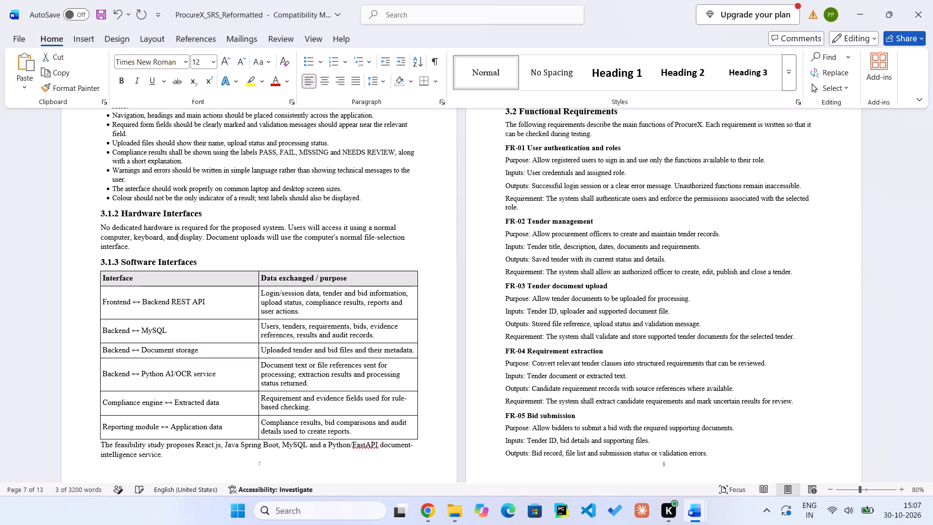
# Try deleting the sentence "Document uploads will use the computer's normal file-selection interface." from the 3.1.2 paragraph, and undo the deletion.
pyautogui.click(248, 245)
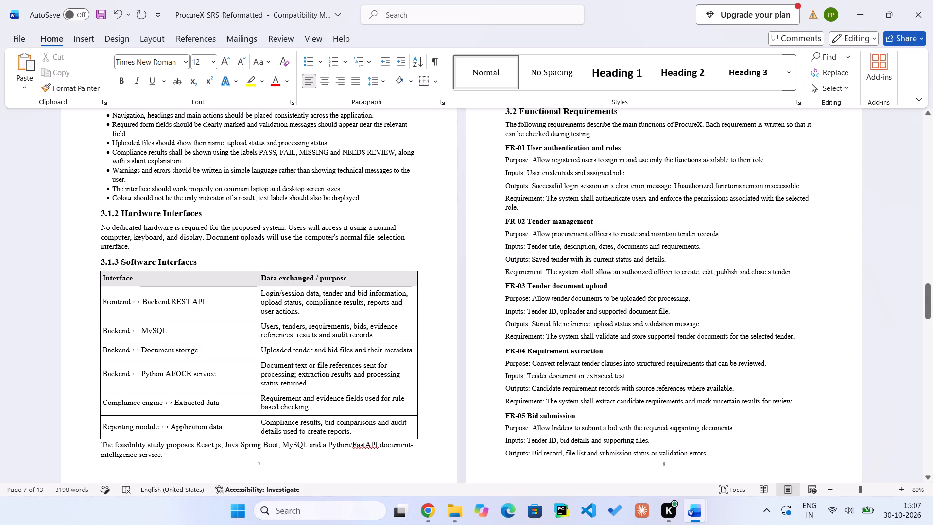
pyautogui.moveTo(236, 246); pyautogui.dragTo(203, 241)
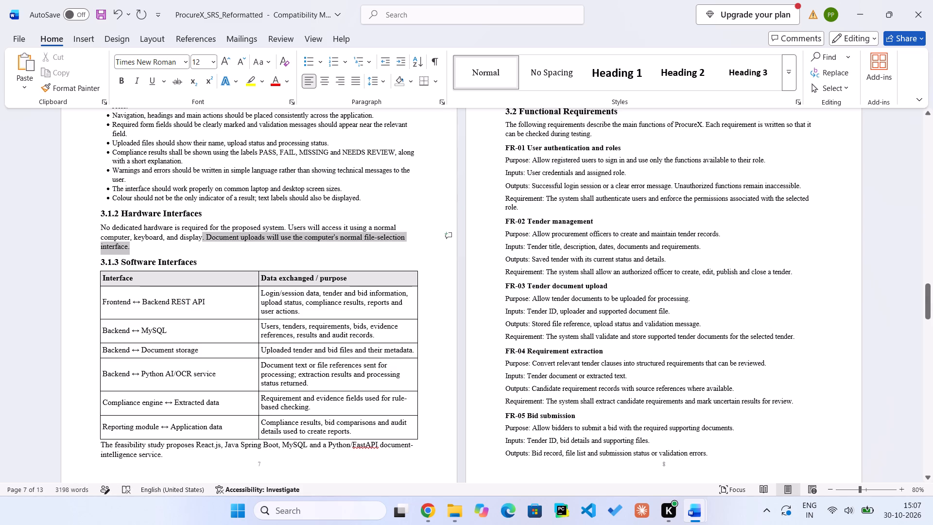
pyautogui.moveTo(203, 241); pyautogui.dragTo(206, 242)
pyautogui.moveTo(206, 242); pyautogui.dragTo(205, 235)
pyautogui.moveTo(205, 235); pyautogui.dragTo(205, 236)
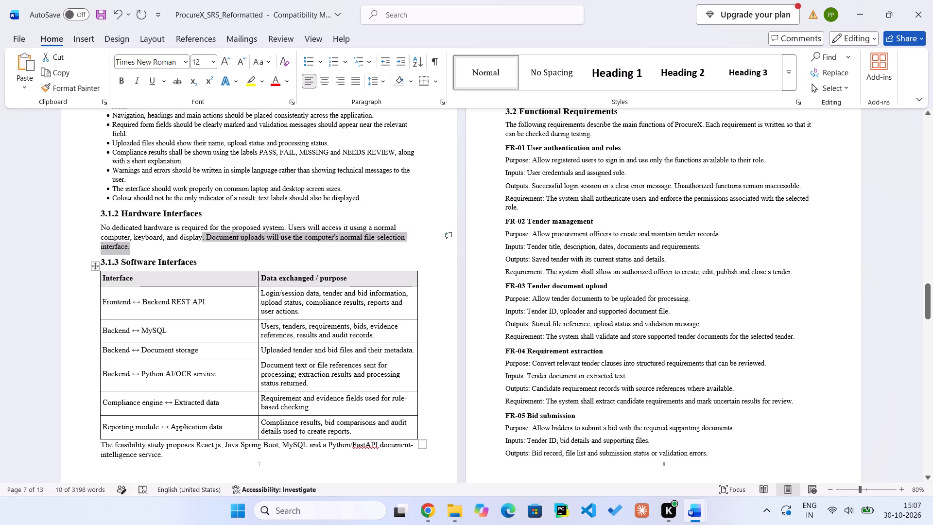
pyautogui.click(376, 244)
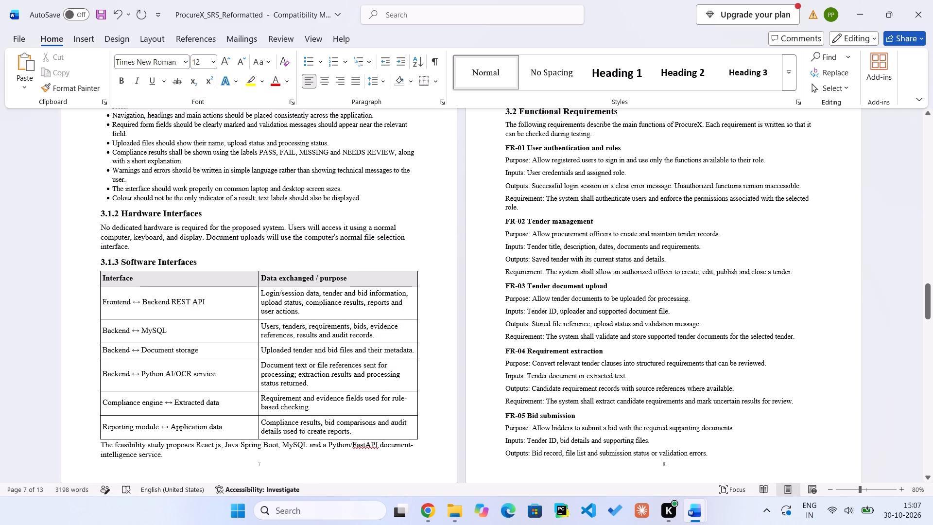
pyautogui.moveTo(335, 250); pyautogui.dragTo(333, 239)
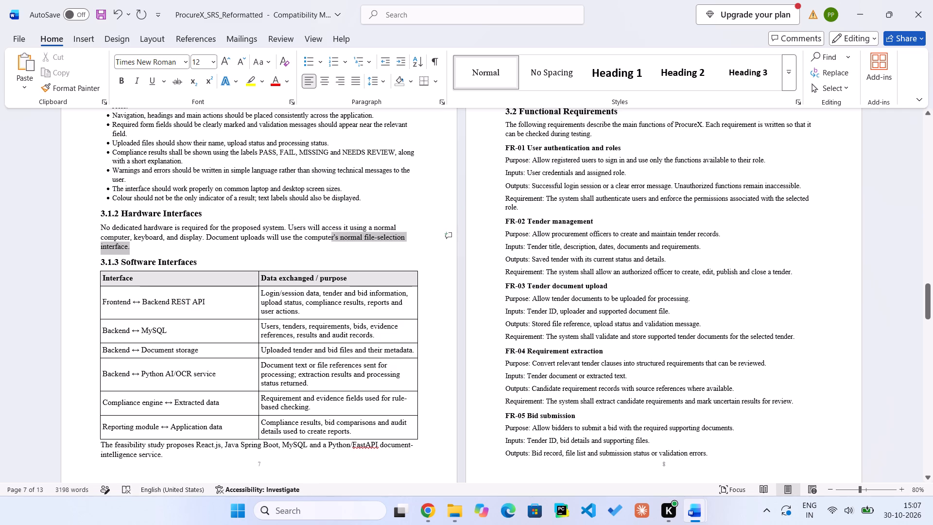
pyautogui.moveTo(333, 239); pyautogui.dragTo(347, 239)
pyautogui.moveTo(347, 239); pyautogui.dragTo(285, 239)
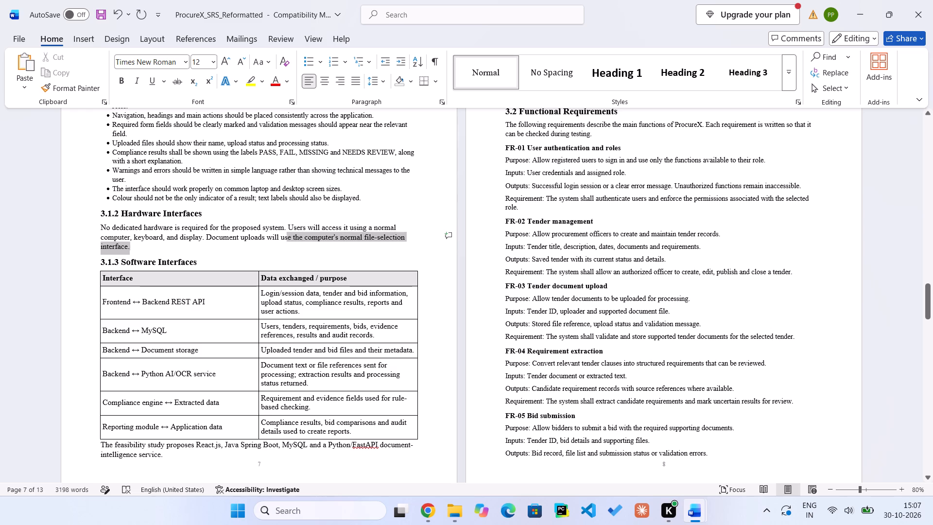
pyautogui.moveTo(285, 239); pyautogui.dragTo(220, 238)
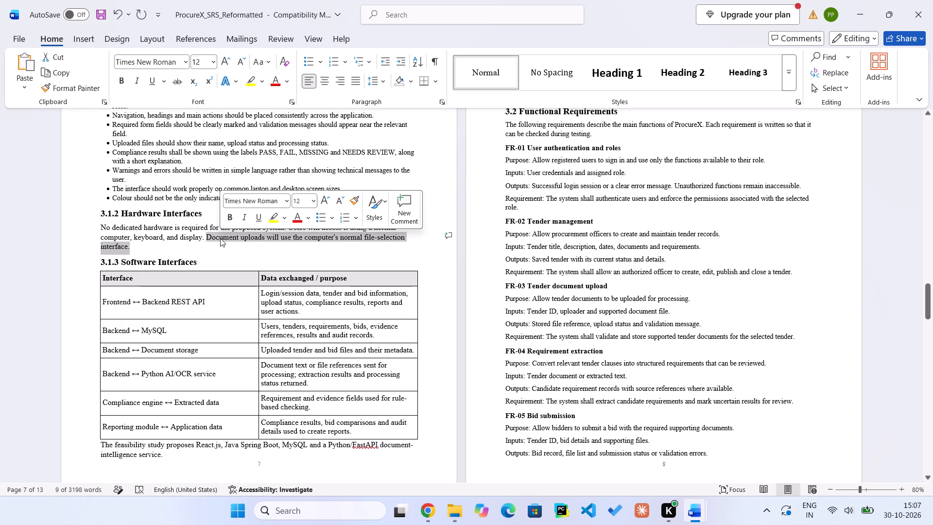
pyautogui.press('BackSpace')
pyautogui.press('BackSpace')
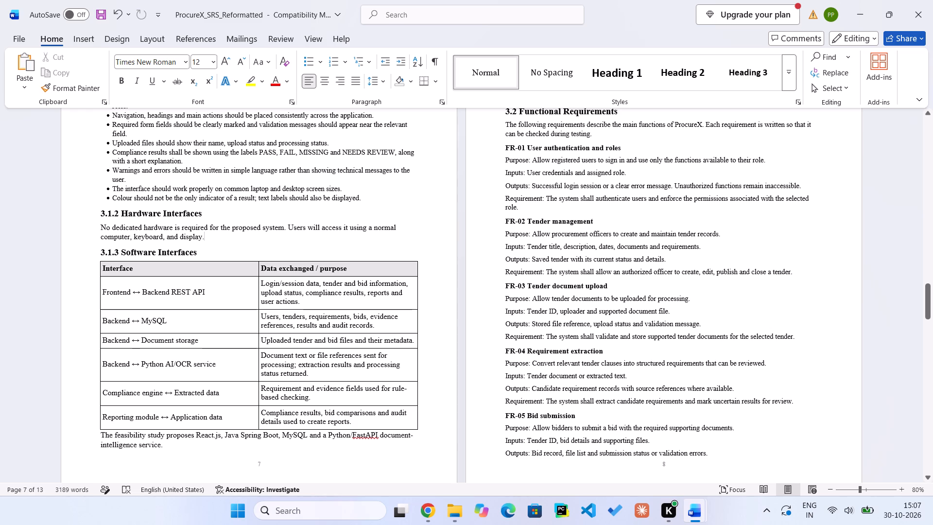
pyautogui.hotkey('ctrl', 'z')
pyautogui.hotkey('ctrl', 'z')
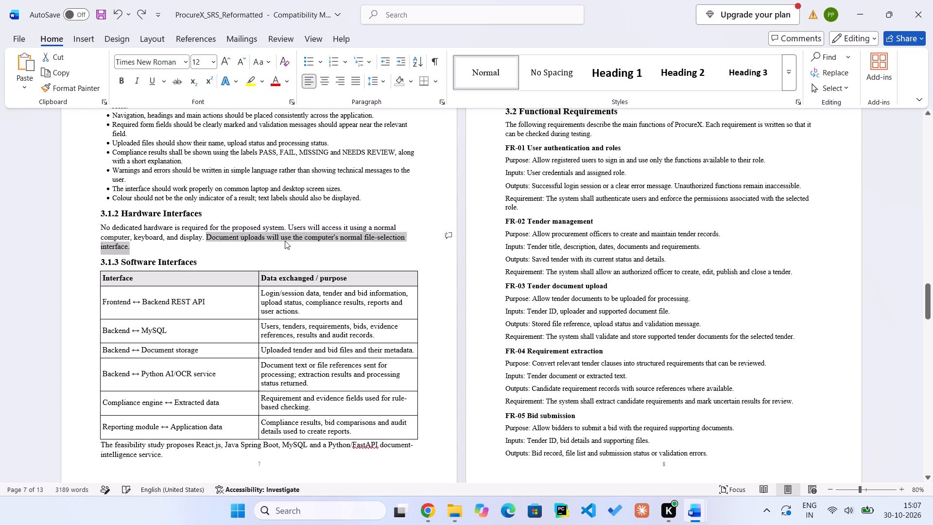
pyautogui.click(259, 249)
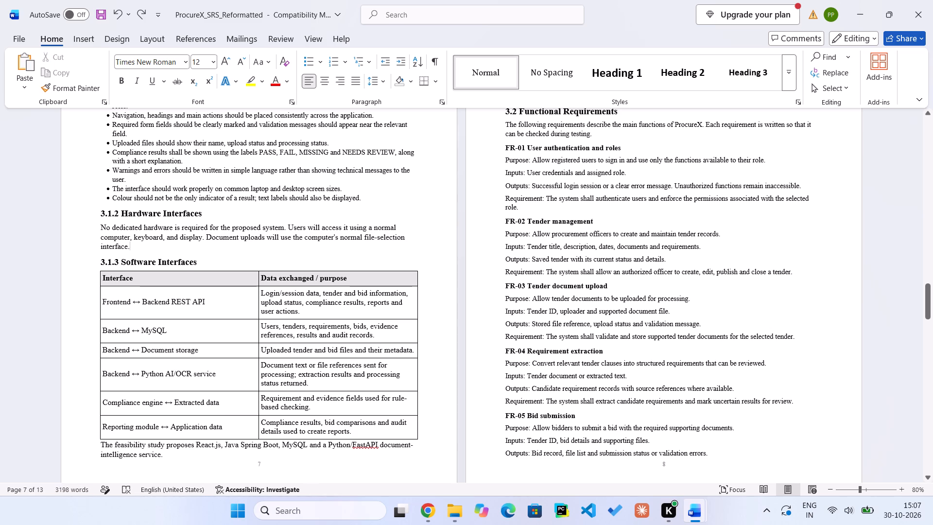
# Review the section 3 pages from 3.1.1 User Interfaces to 3.3 Non-functional Requirements for remaining text formatting differences.
pyautogui.click(137, 236)
pyautogui.click(137, 236)
pyautogui.moveTo(103, 228); pyautogui.dragTo(130, 246)
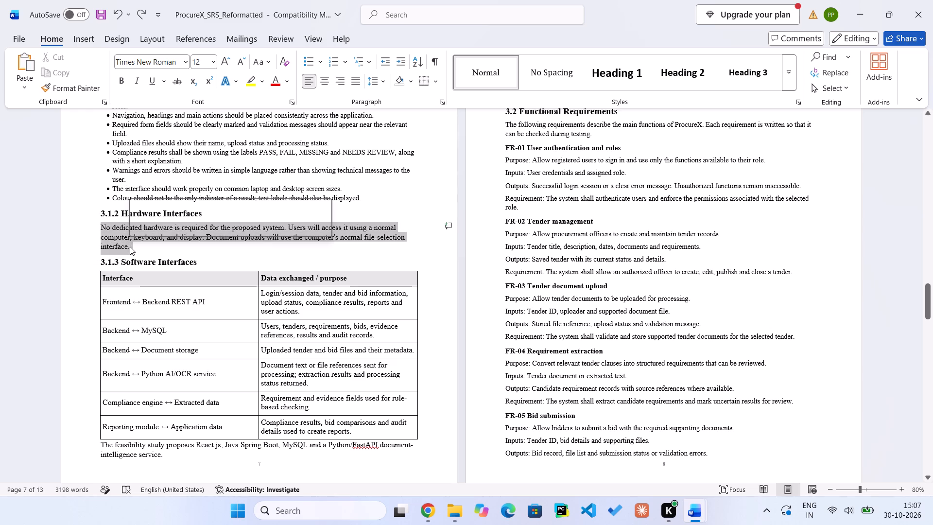
pyautogui.click(248, 144)
pyautogui.scroll(1, 261, 196)
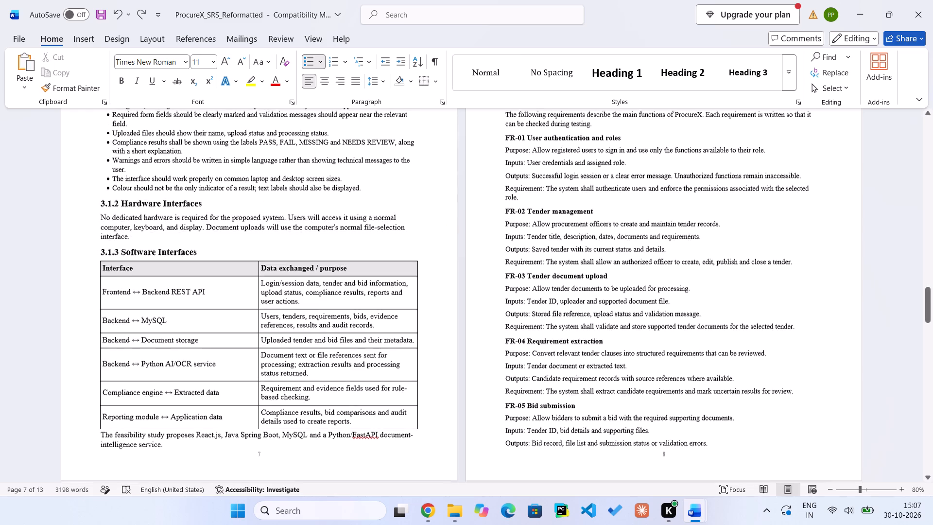
pyautogui.scroll(1, 261, 196)
pyautogui.scroll(-1, 261, 196)
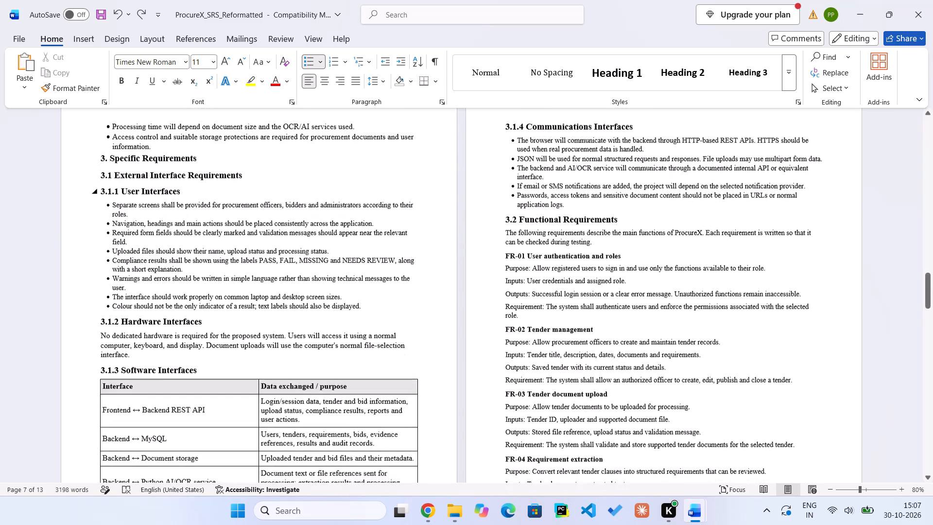
pyautogui.scroll(-1, 261, 196)
pyautogui.scroll(-1, 228, 323)
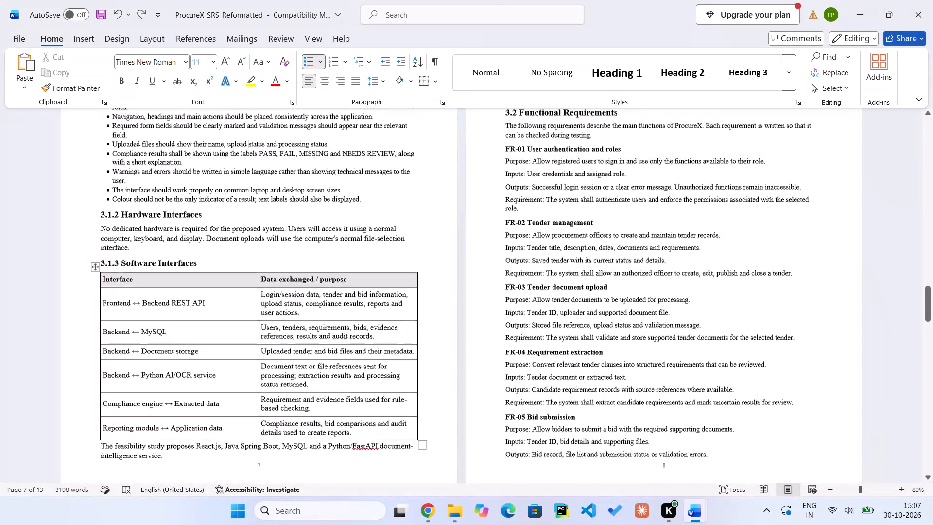
pyautogui.scroll(-1, 228, 323)
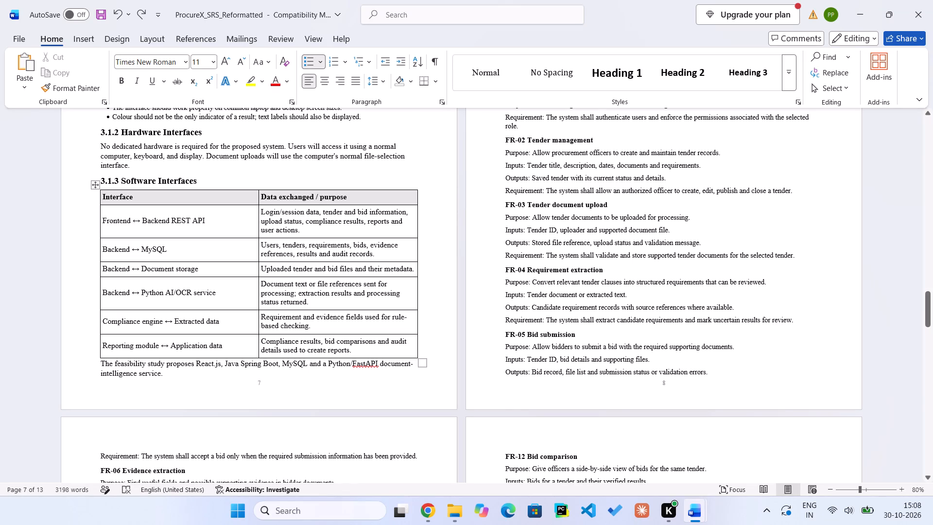
pyautogui.scroll(-2, 379, 257)
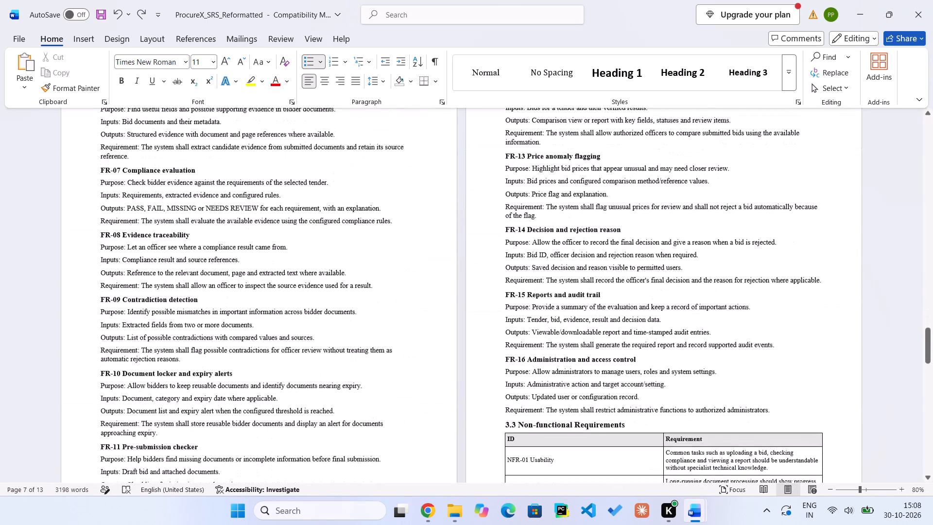
pyautogui.scroll(-3, 379, 257)
pyautogui.scroll(2, 262, 254)
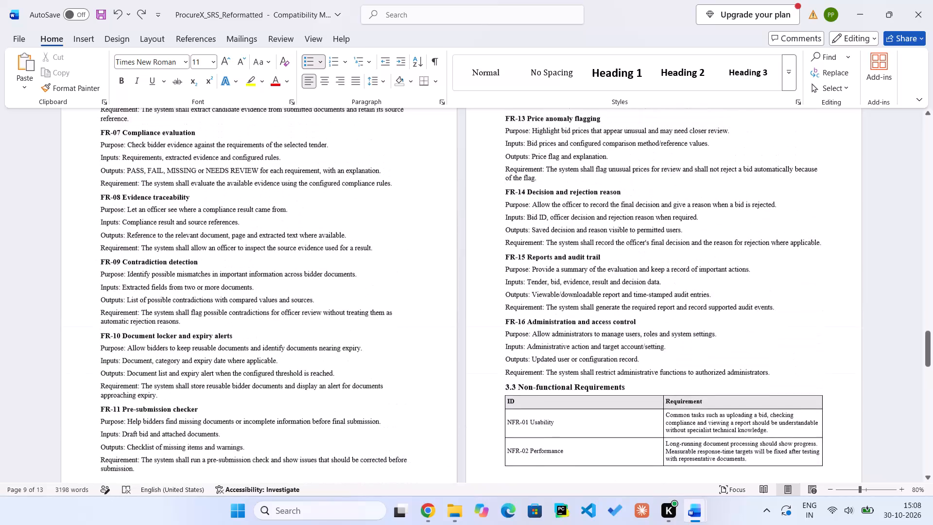
pyautogui.scroll(8, 262, 254)
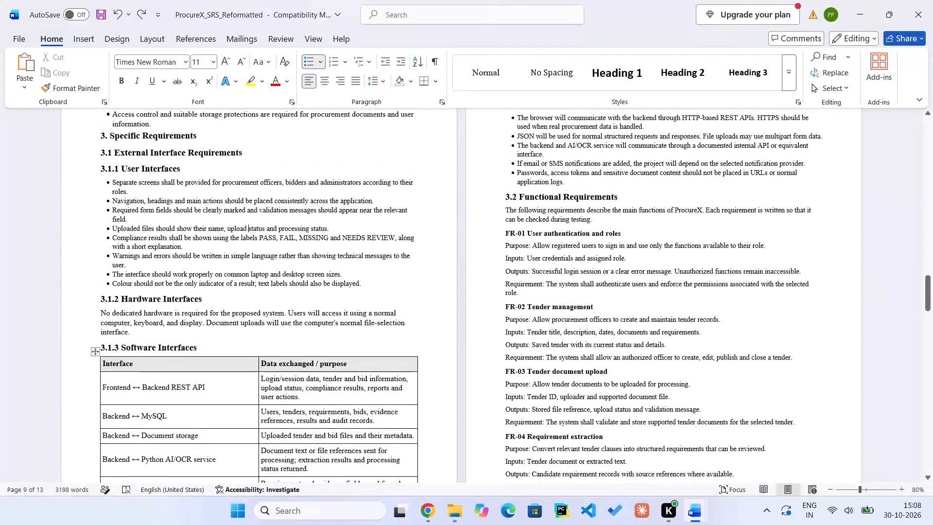
pyautogui.scroll(-1, 526, 195)
# Set the bullet list under "3.1.4 Communications Interfaces" to 12 pt.
pyautogui.scroll(3, 312, 268)
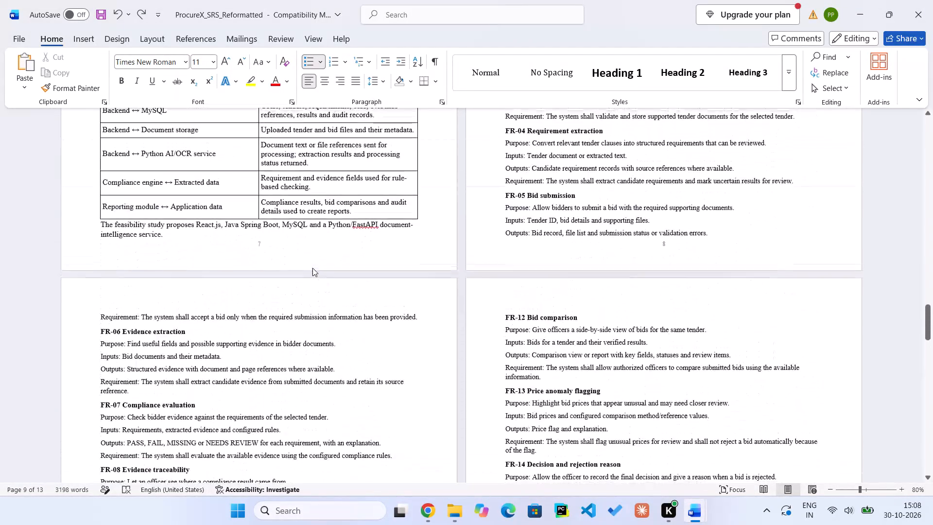
pyautogui.scroll(2, 312, 268)
pyautogui.scroll(2, 478, 230)
pyautogui.scroll(1, 533, 180)
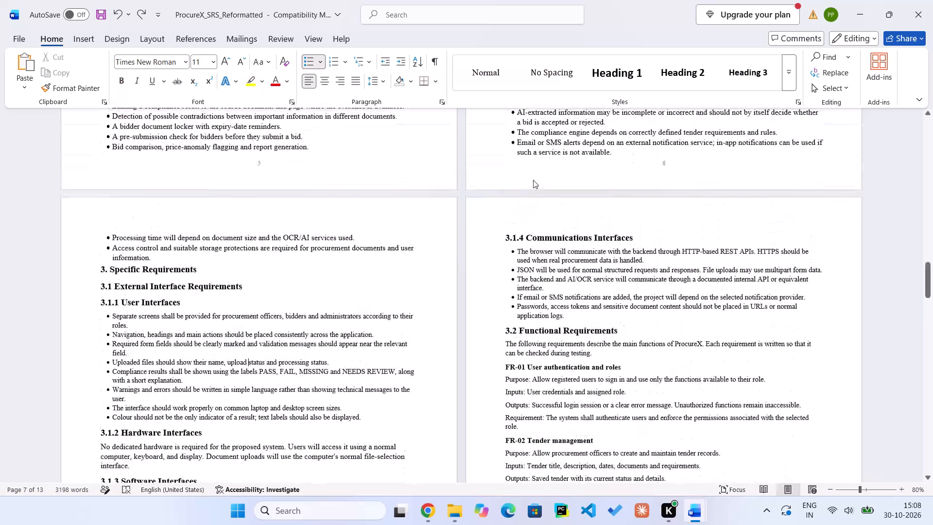
pyautogui.click(517, 254)
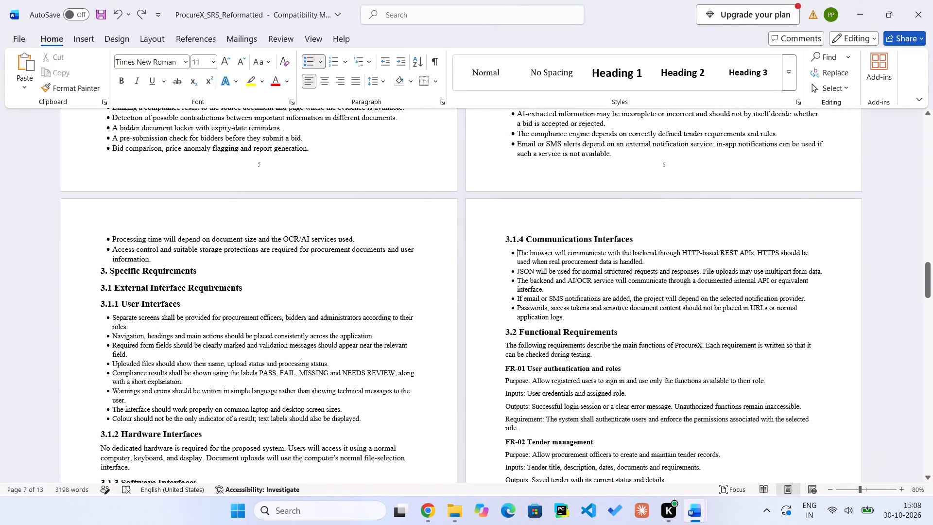
pyautogui.moveTo(573, 317); pyautogui.dragTo(518, 254)
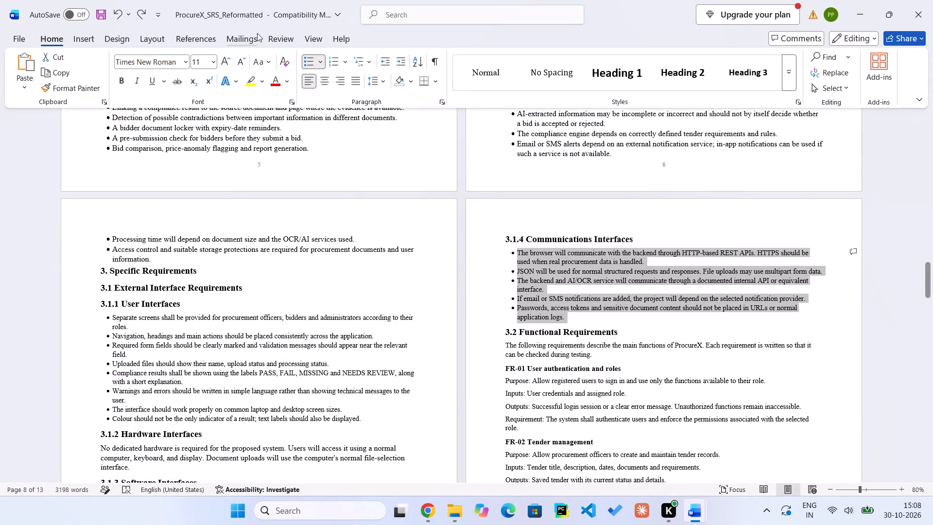
pyautogui.click(203, 65)
pyautogui.write('12')
pyautogui.press('Return')
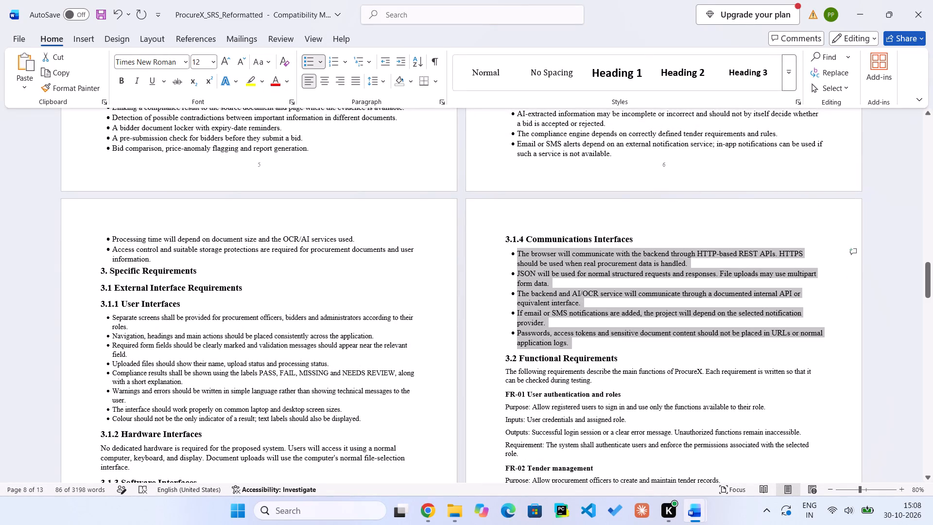
# Set all text under "3.2 Functional Requirements", from the introductory paragraph through FR-16, to 12 pt.
pyautogui.moveTo(504, 371); pyautogui.dragTo(439, 336)
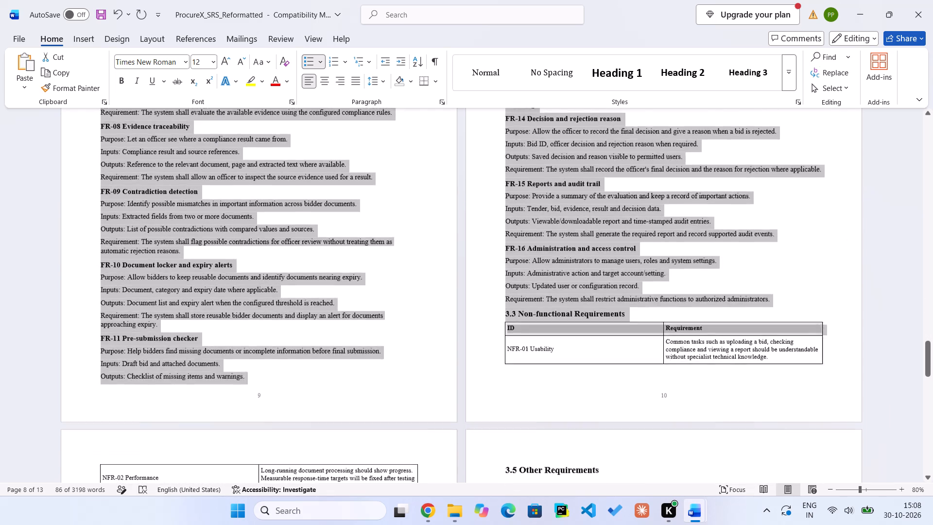
pyautogui.moveTo(439, 336); pyautogui.dragTo(638, 274)
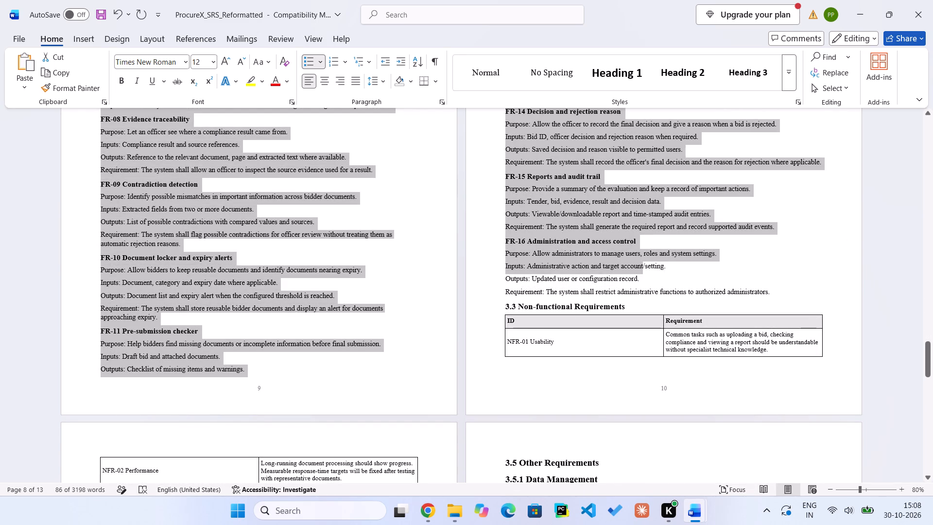
pyautogui.moveTo(638, 274); pyautogui.dragTo(796, 295)
pyautogui.click(201, 63)
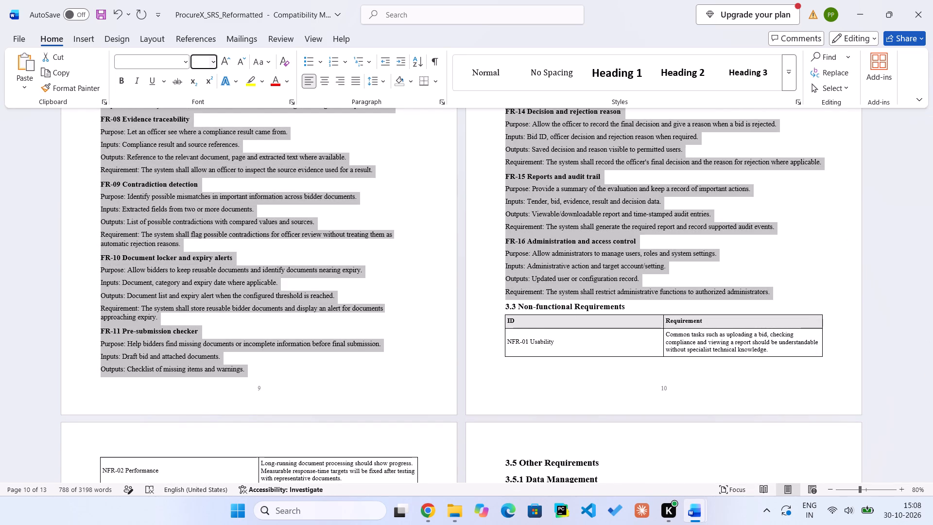
pyautogui.write('12')
pyautogui.press('Return')
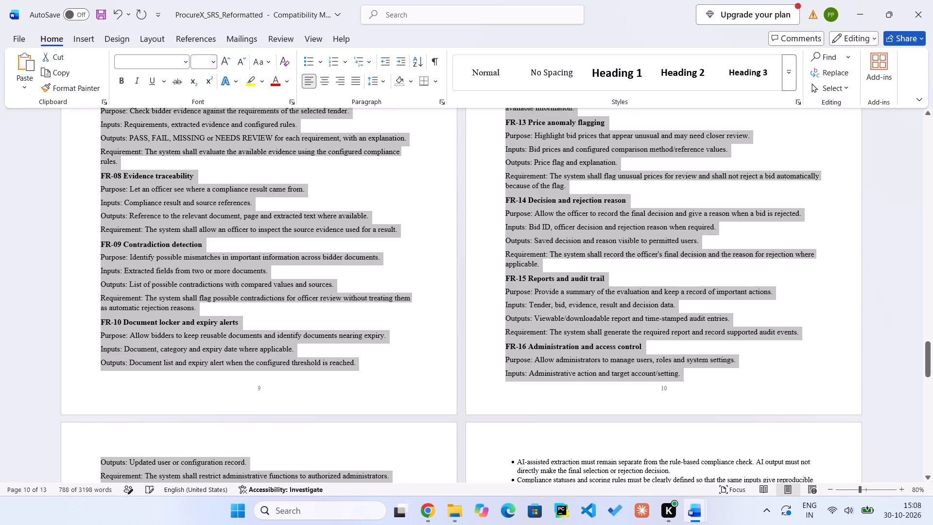
pyautogui.click(508, 183)
# Review the pages from FR-07 through 3.5.3 Testing and Acceptance for remaining formatting differences.
pyautogui.scroll(-1, 508, 183)
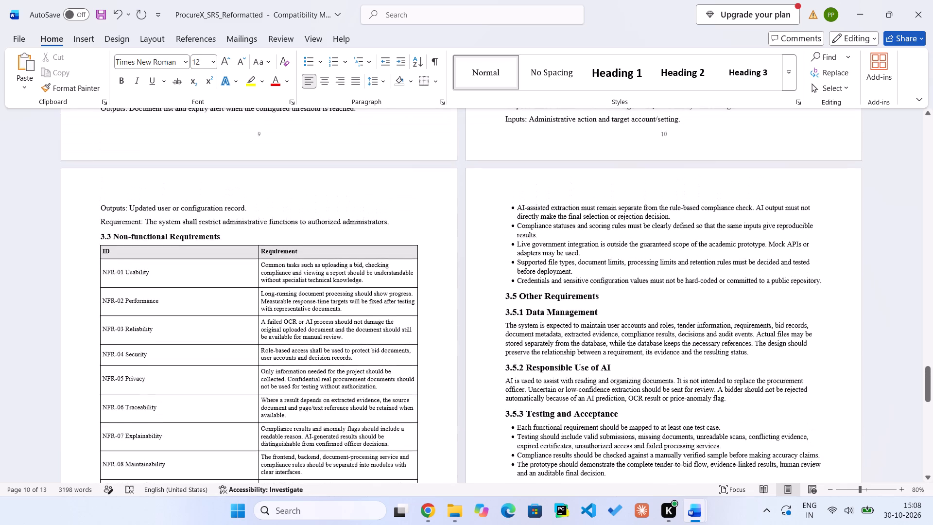
pyautogui.scroll(-1, 508, 183)
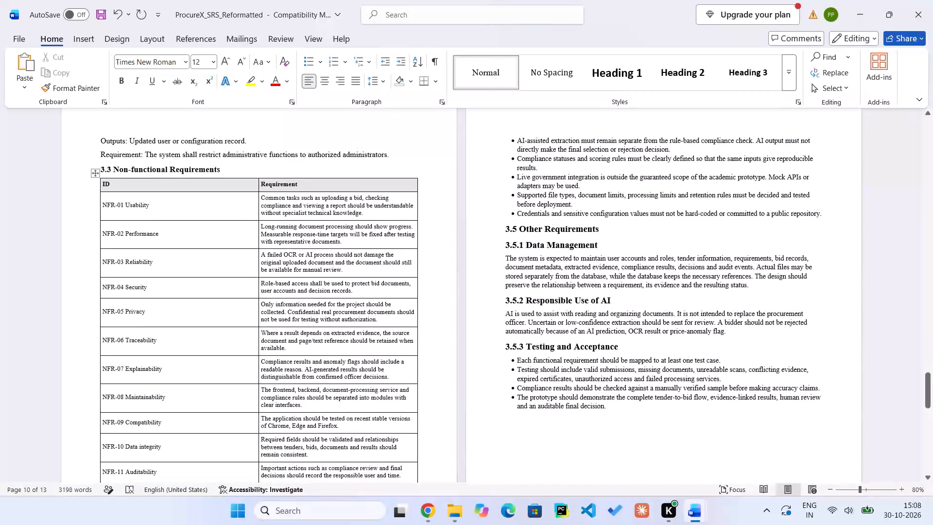
pyautogui.scroll(-1, 279, 322)
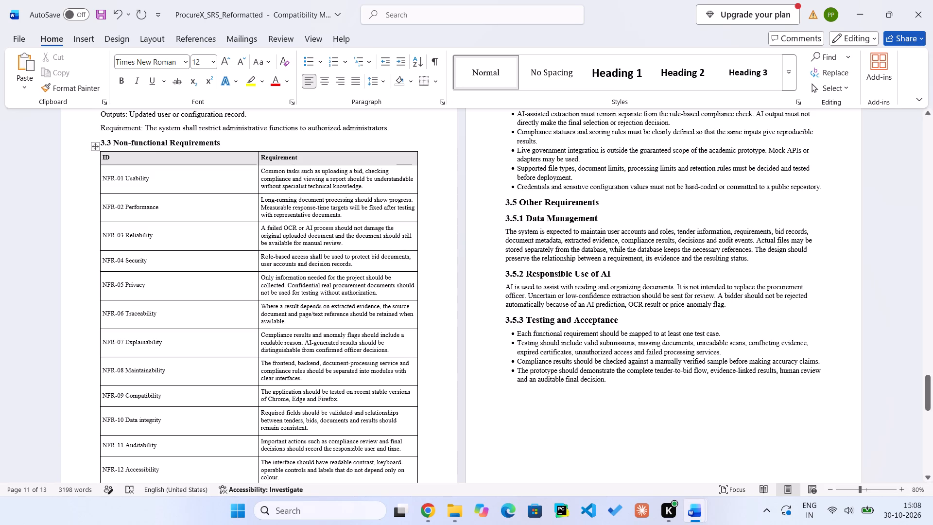
pyautogui.scroll(5, 237, 305)
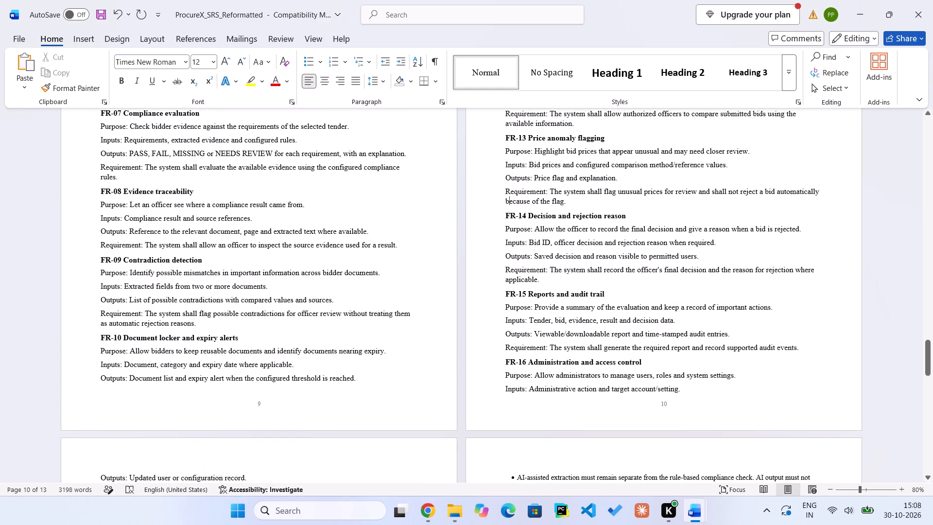
pyautogui.click(159, 240)
pyautogui.doubleClick(159, 240)
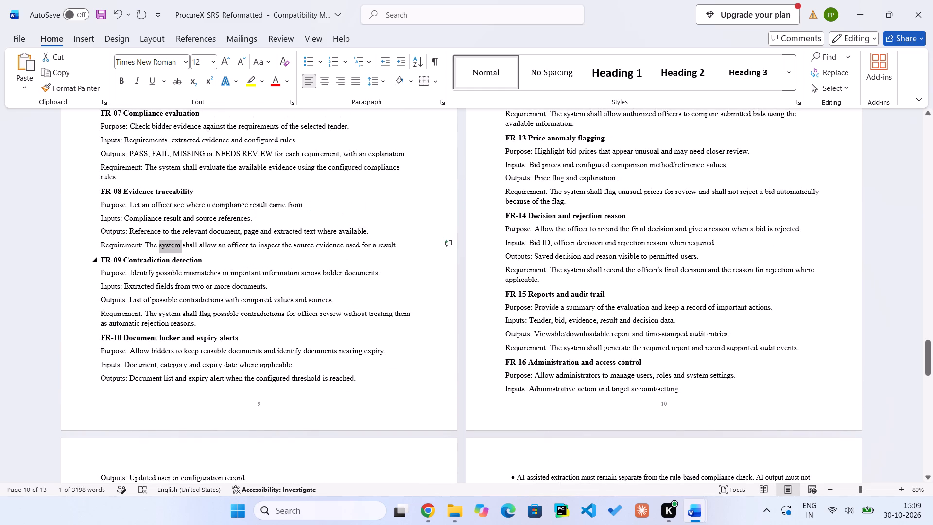
pyautogui.click(165, 262)
pyautogui.click(182, 280)
pyautogui.click(280, 330)
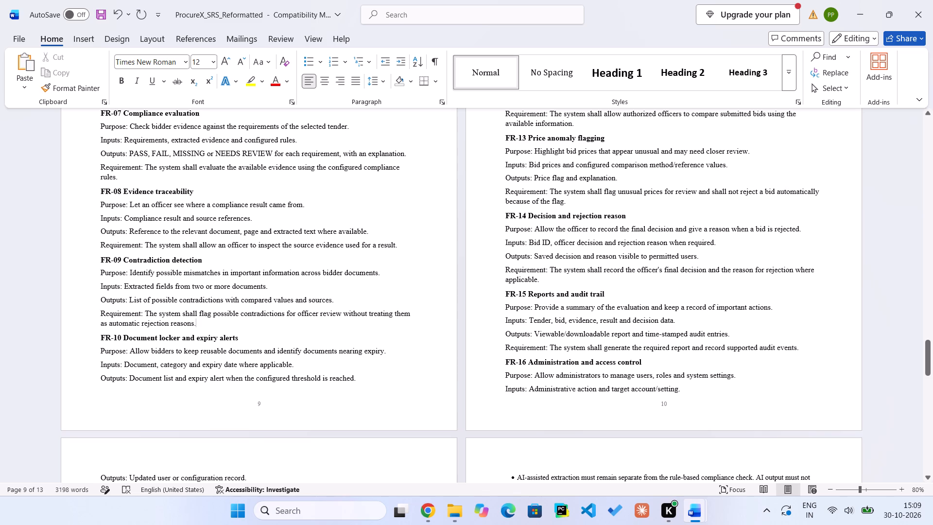
pyautogui.click(316, 289)
pyautogui.click(292, 310)
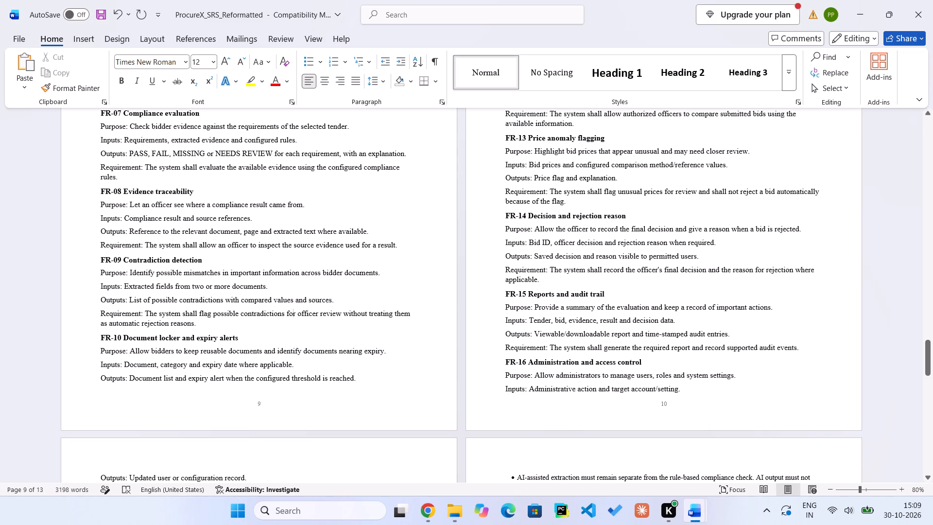
pyautogui.click(358, 312)
# Save the ProcureX_SRS_Reformatted document.
pyautogui.hotkey('ctrl', 's')
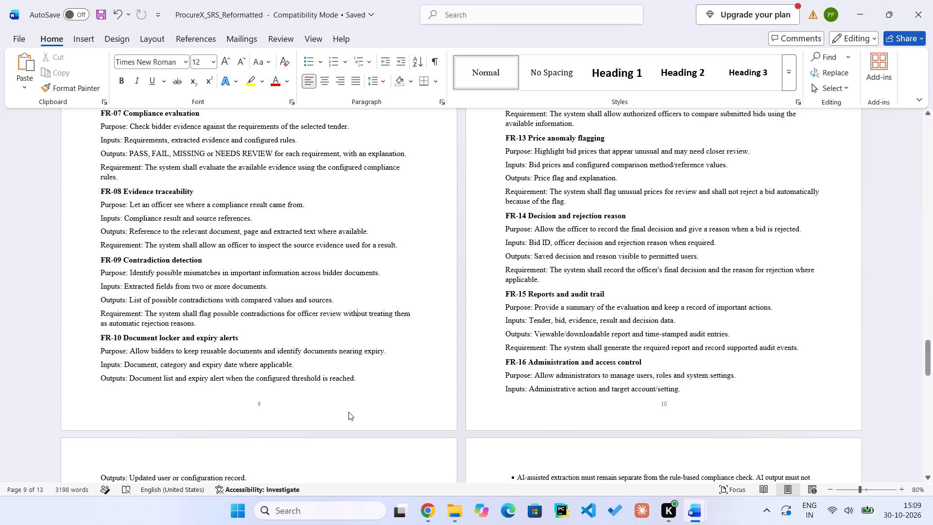
# Switch to Chrome and open Google Classroom in a new tab.
pyautogui.click(419, 506)
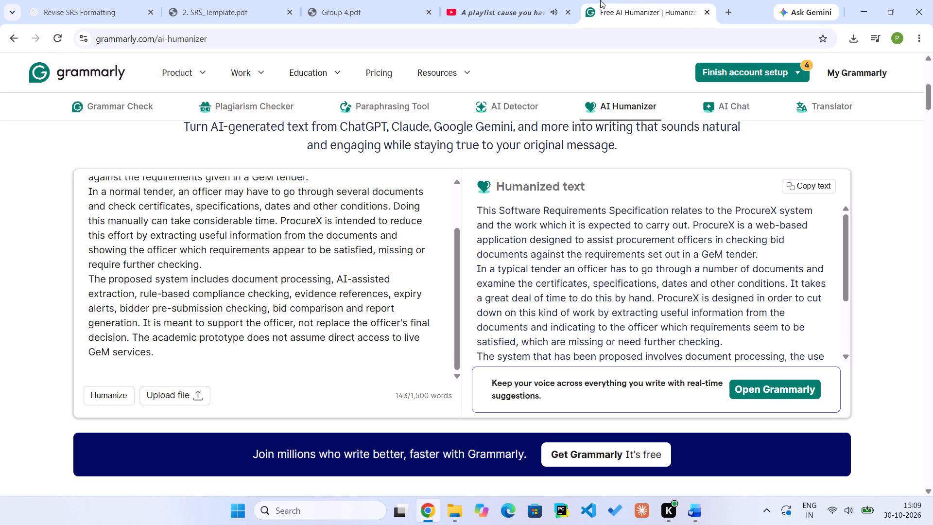
pyautogui.click(724, 7)
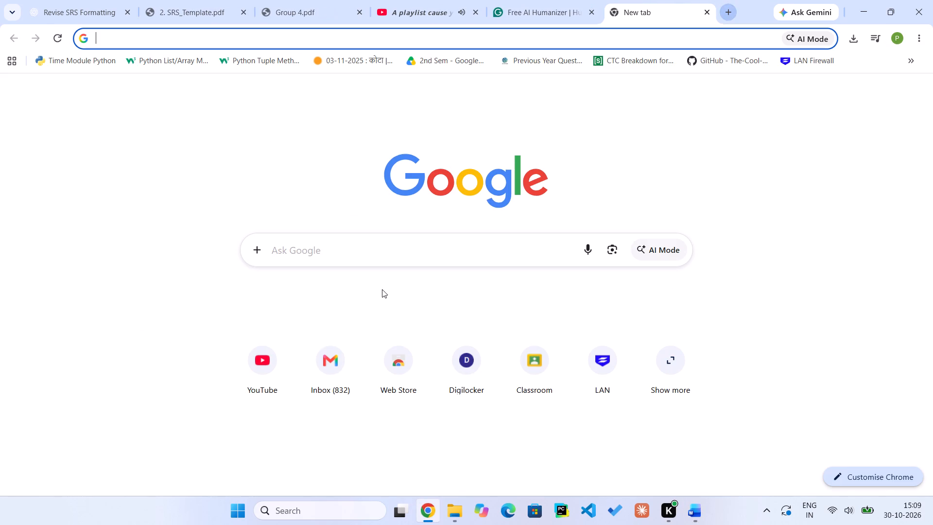
pyautogui.click(541, 378)
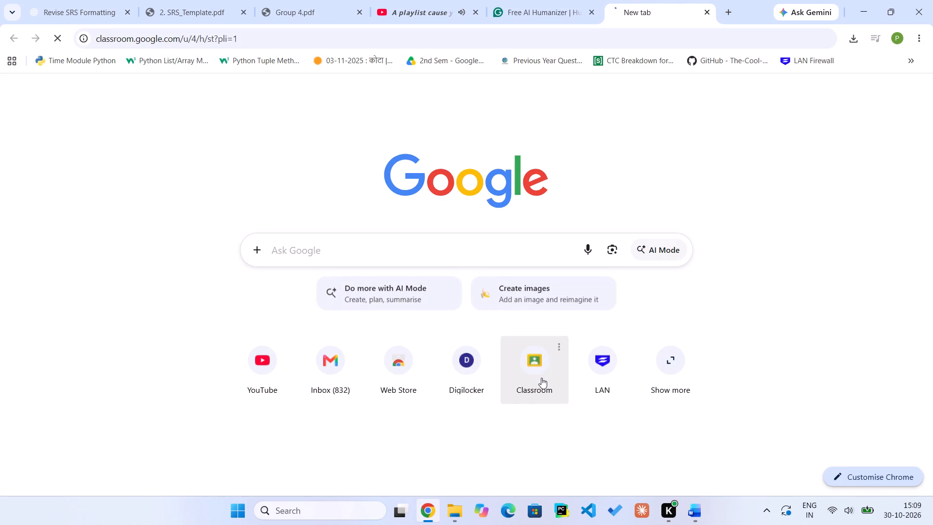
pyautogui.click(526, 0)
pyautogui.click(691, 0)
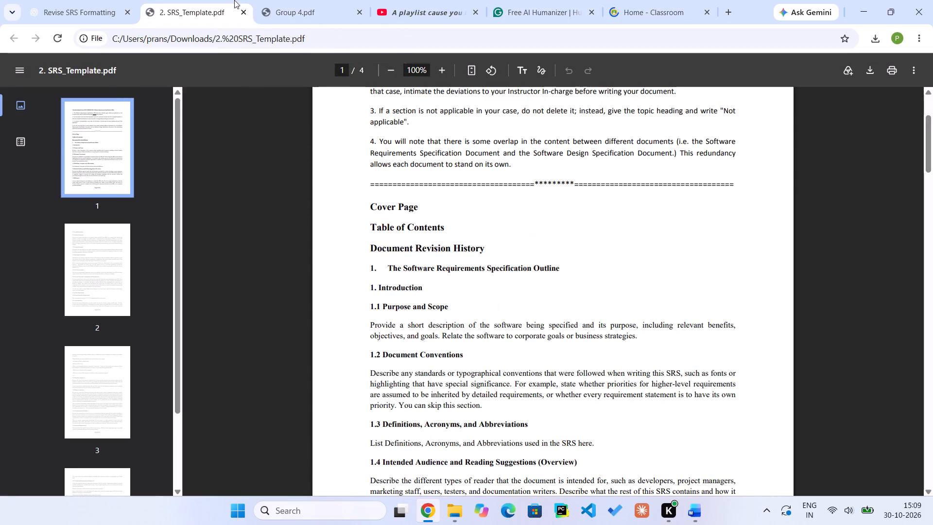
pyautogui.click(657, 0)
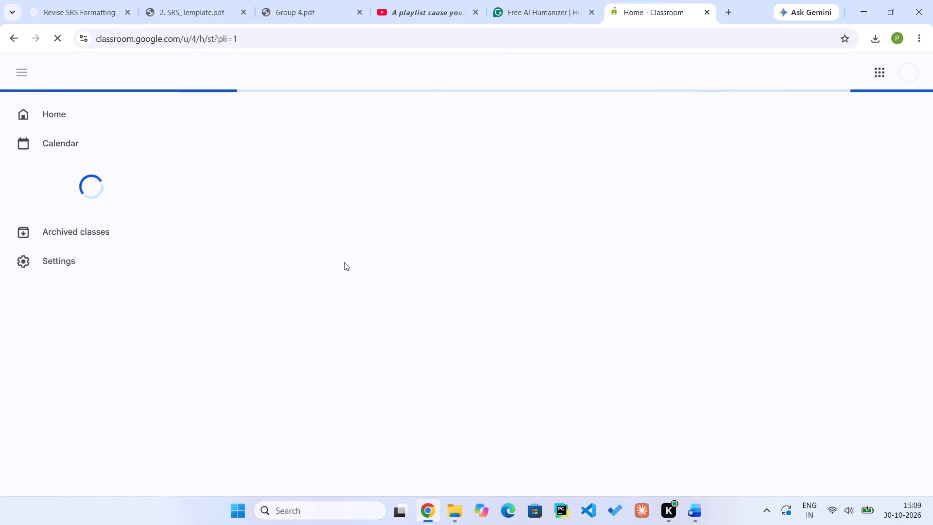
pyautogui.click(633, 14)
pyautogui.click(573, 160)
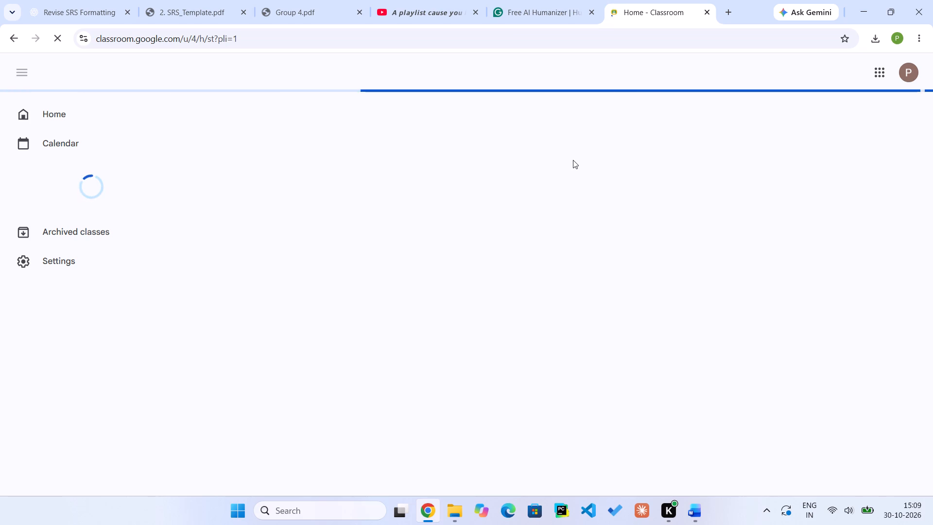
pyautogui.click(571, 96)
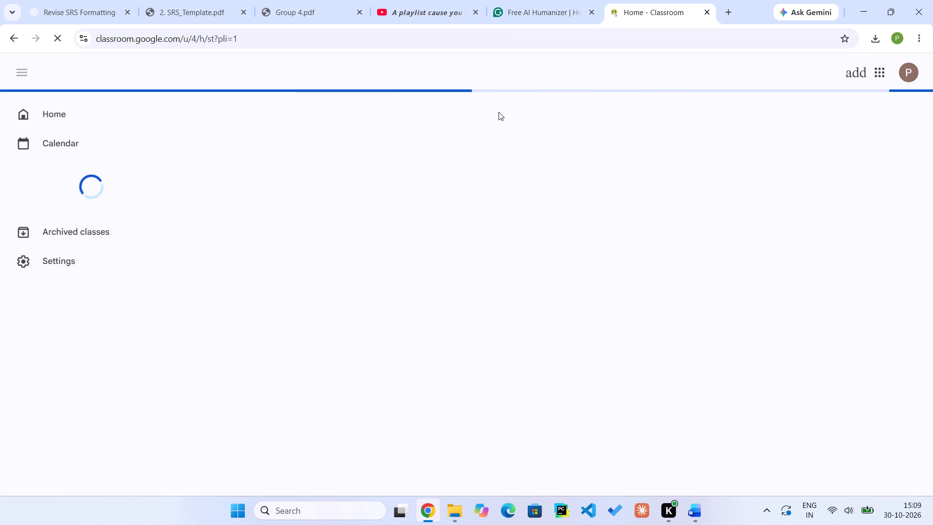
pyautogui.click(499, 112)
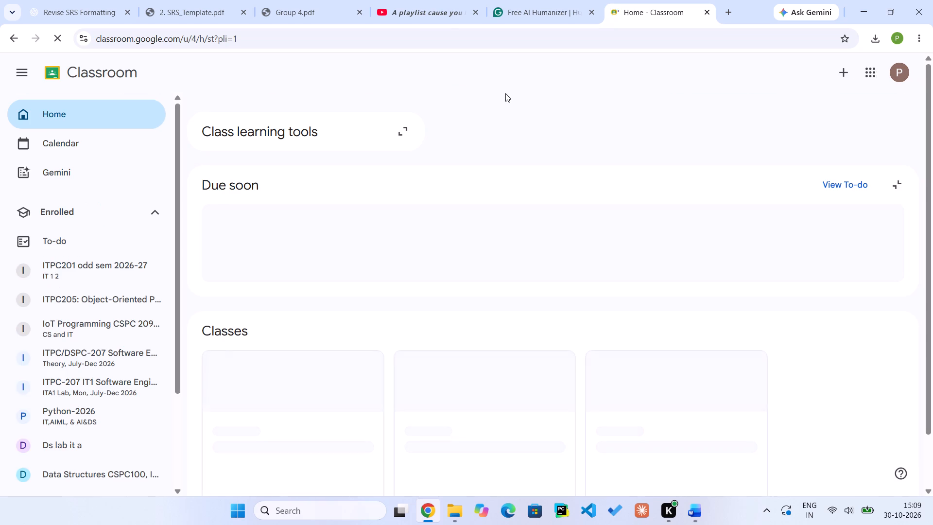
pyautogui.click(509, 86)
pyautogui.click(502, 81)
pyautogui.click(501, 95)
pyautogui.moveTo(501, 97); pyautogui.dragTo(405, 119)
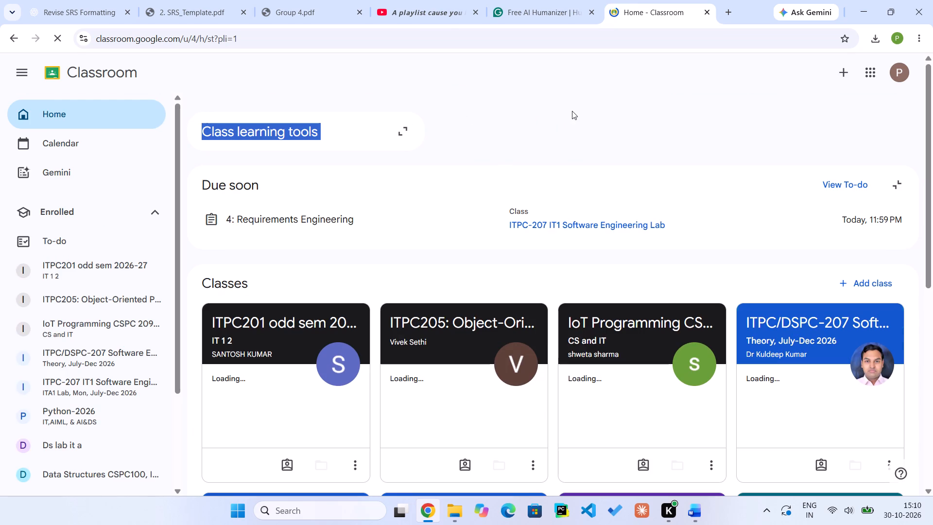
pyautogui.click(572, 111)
# Open the "4: Requirements Engineering" assignment listed as due soon.
pyautogui.click(433, 228)
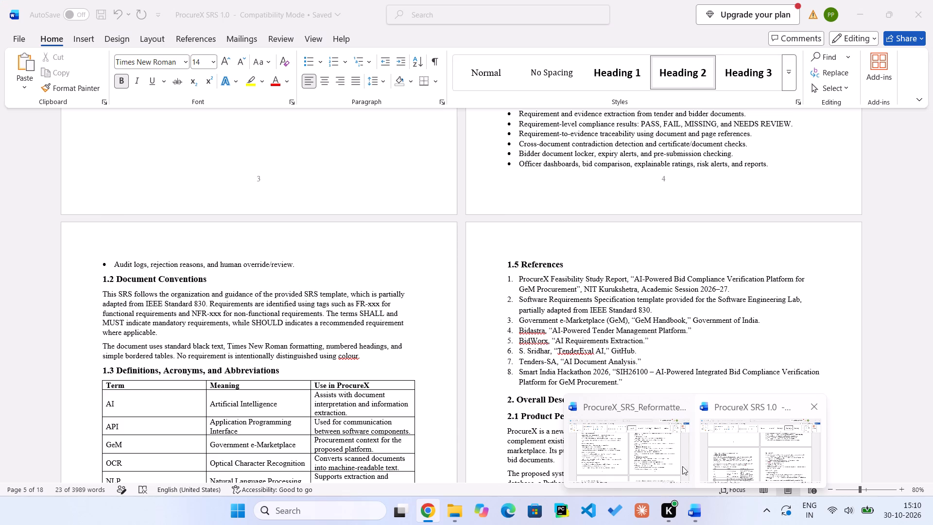
# Switch to ProcureX_SRS_Reformatted in Word, check it through the end of "4. To Be Determined List", and save it.
pyautogui.click(667, 467)
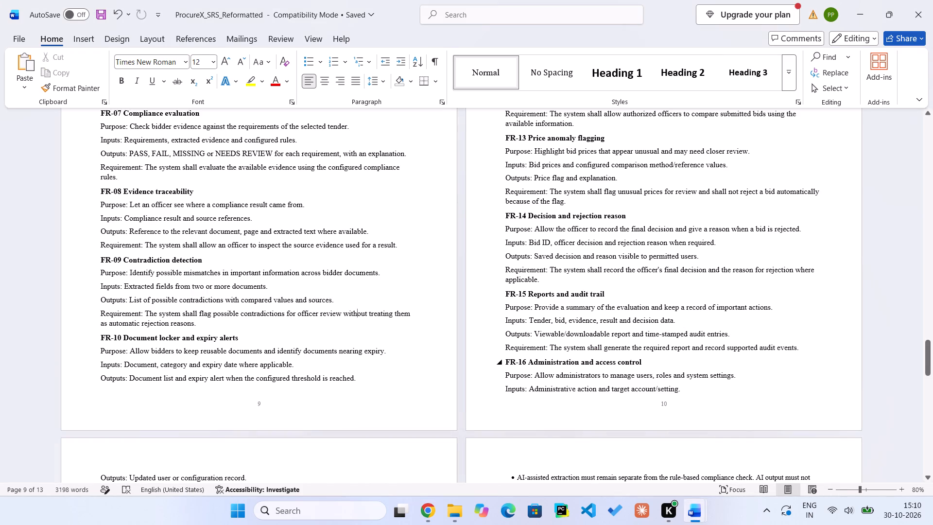
pyautogui.scroll(-6, 642, 369)
pyautogui.scroll(-2, 574, 245)
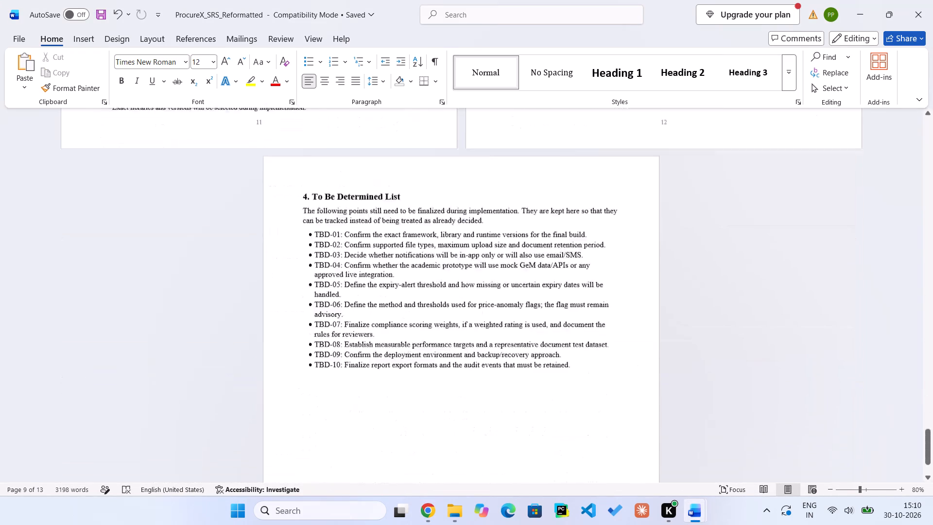
pyautogui.scroll(-2, 574, 245)
pyautogui.click(574, 245)
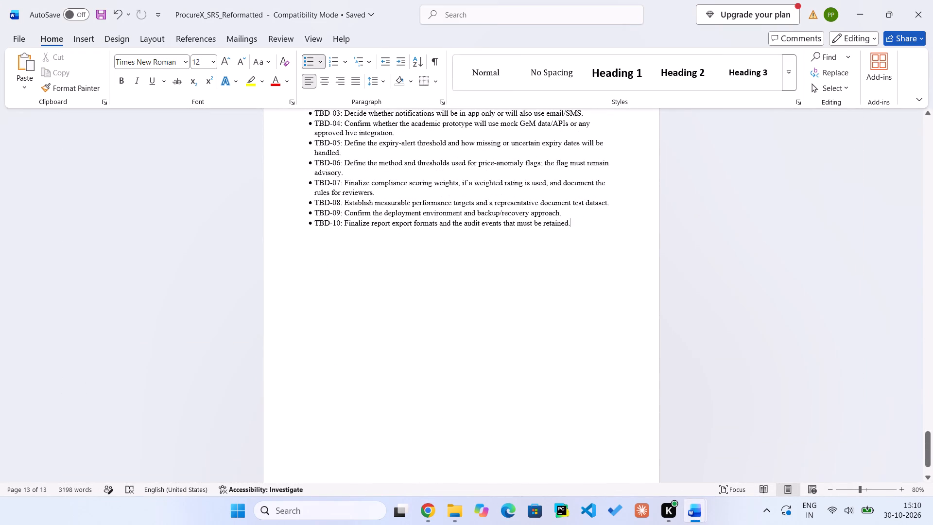
pyautogui.hotkey('ctrl', 's')
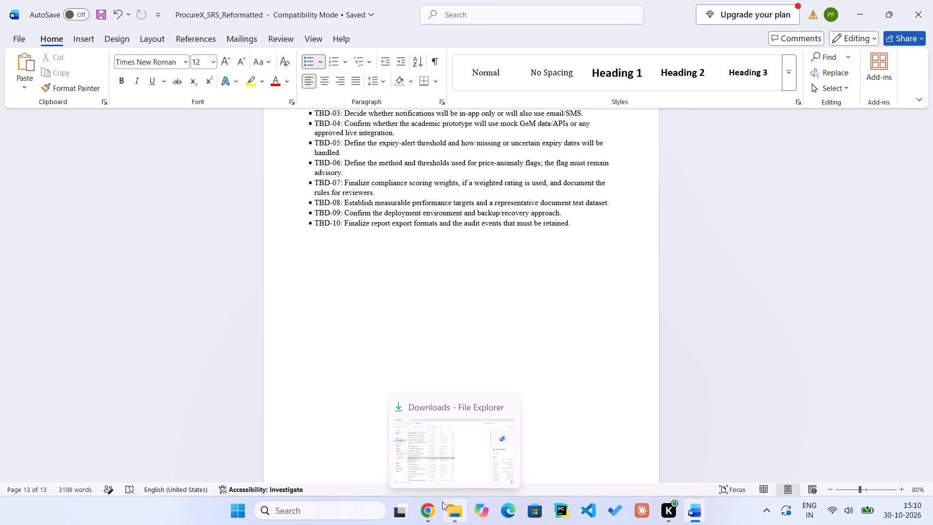
# Switch to Chrome, to the "4: Requirements Engineering" assignment in Google Classroom.
pyautogui.click(432, 502)
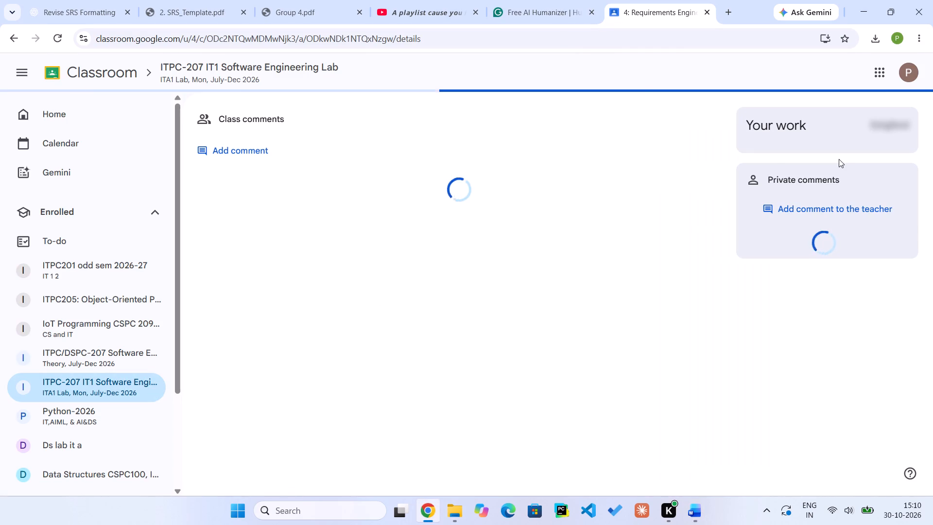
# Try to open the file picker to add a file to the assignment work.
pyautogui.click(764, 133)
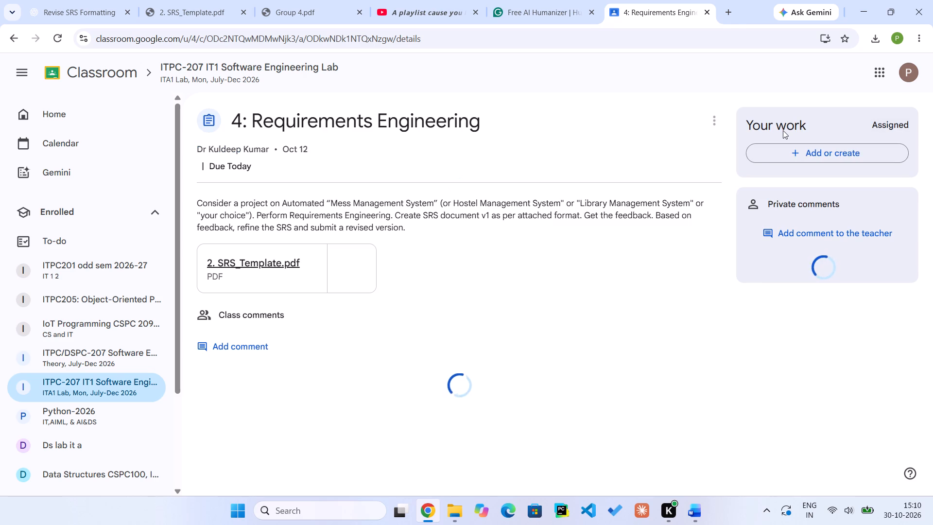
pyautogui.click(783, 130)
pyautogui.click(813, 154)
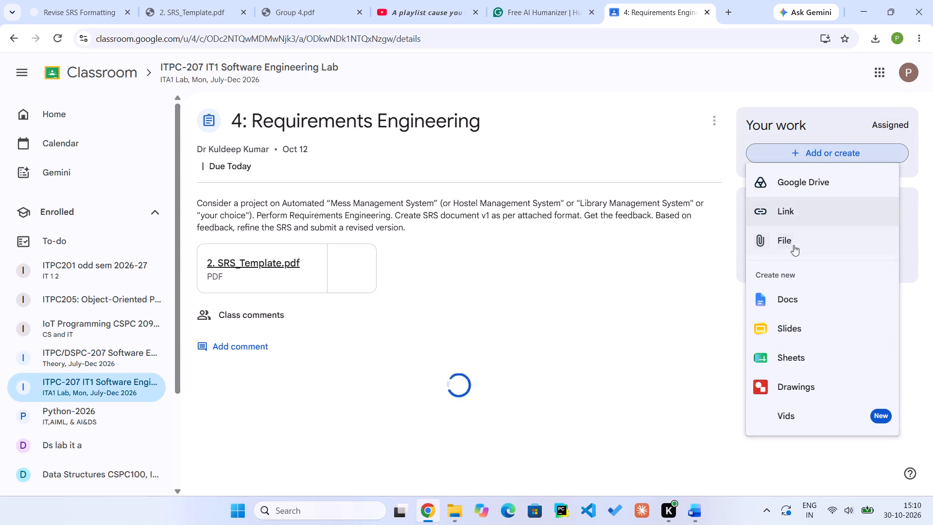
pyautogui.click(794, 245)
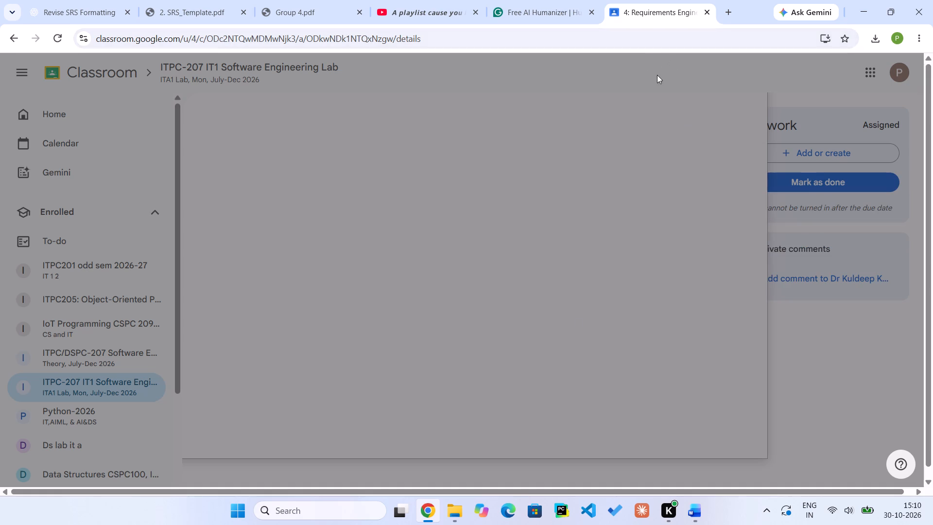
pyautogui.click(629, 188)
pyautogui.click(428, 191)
# Reload the assignment page and open the file upload picker for the assignment work.
pyautogui.click(63, 41)
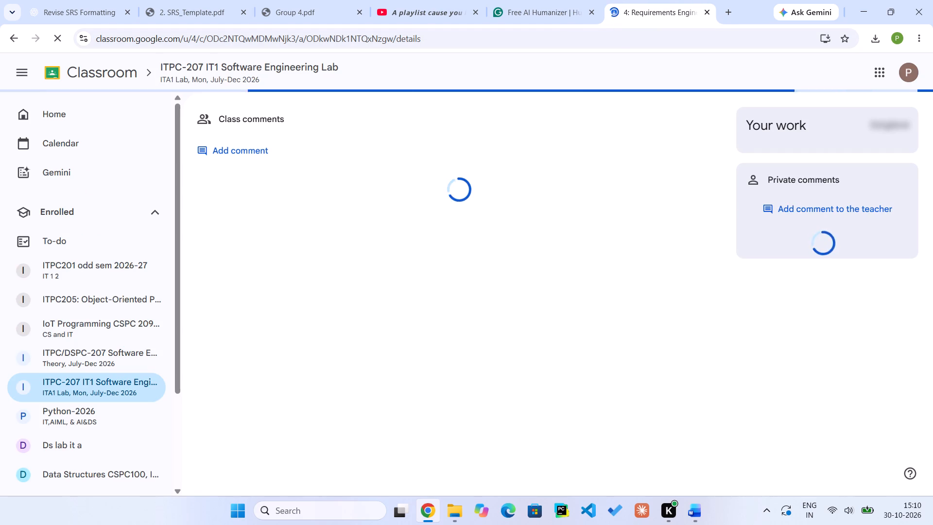
pyautogui.click(764, 129)
pyautogui.click(776, 128)
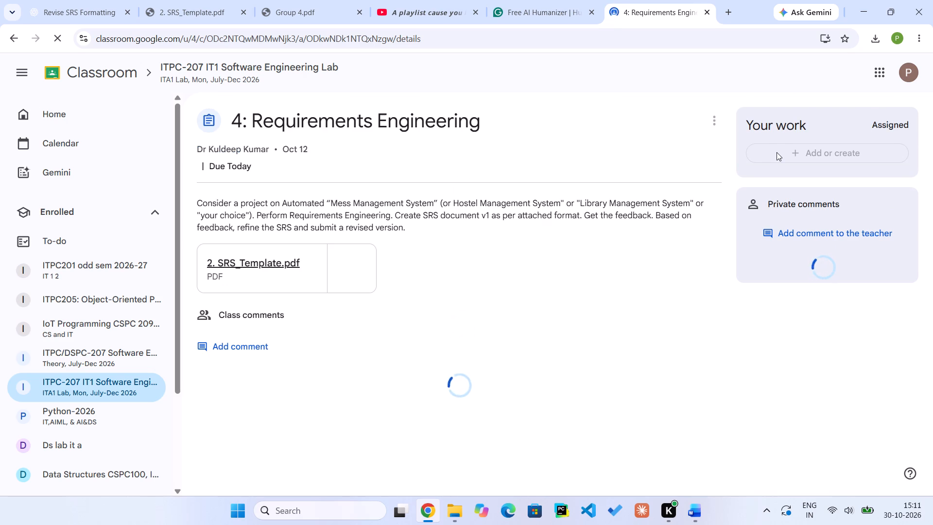
pyautogui.click(791, 153)
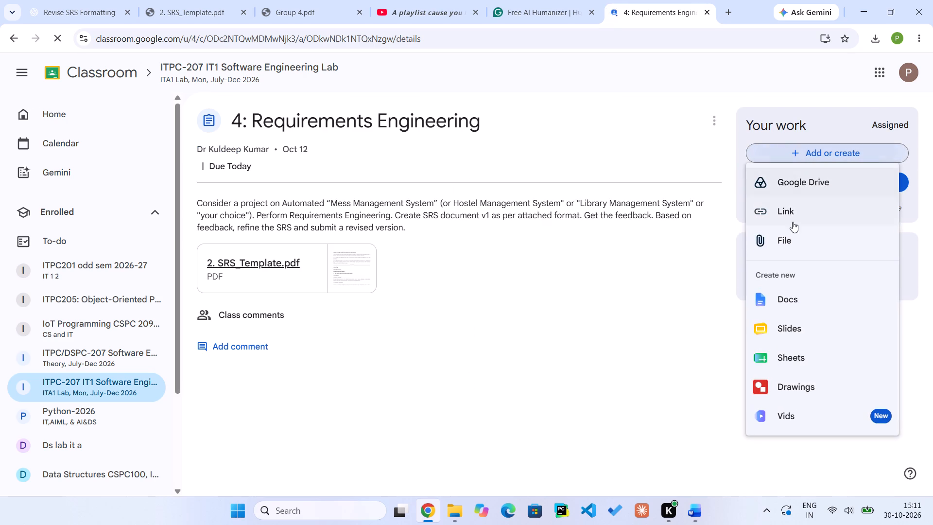
pyautogui.click(793, 248)
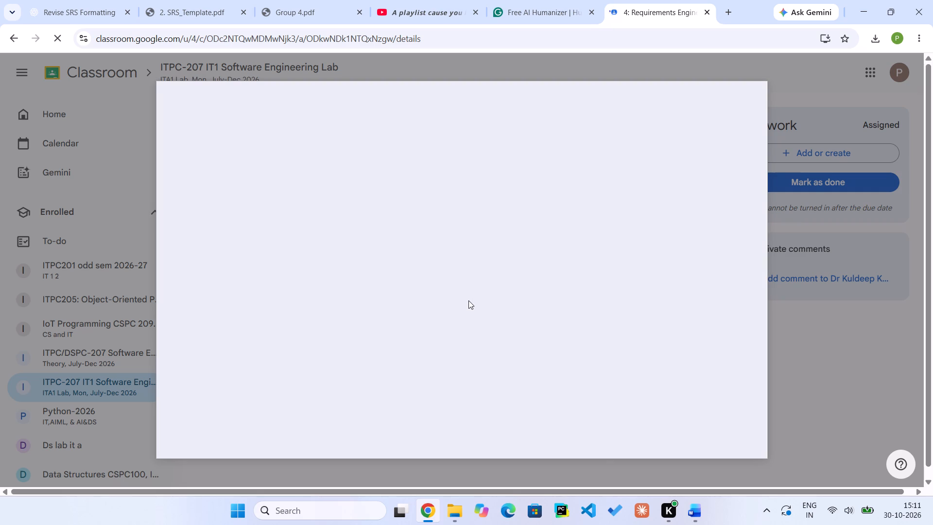
pyautogui.click(468, 300)
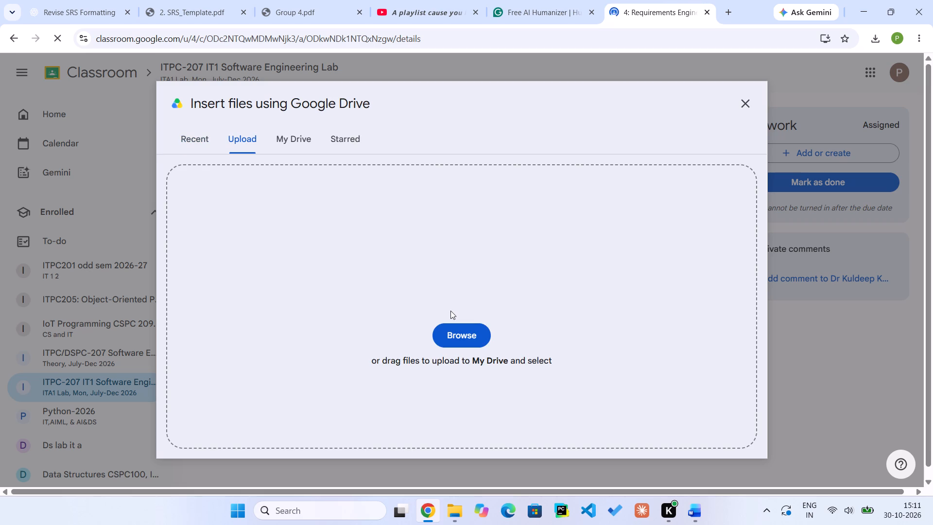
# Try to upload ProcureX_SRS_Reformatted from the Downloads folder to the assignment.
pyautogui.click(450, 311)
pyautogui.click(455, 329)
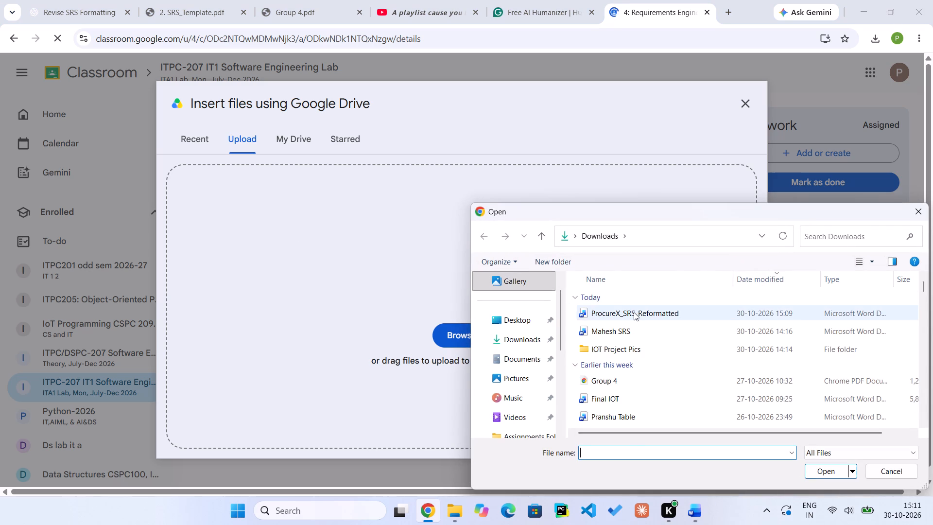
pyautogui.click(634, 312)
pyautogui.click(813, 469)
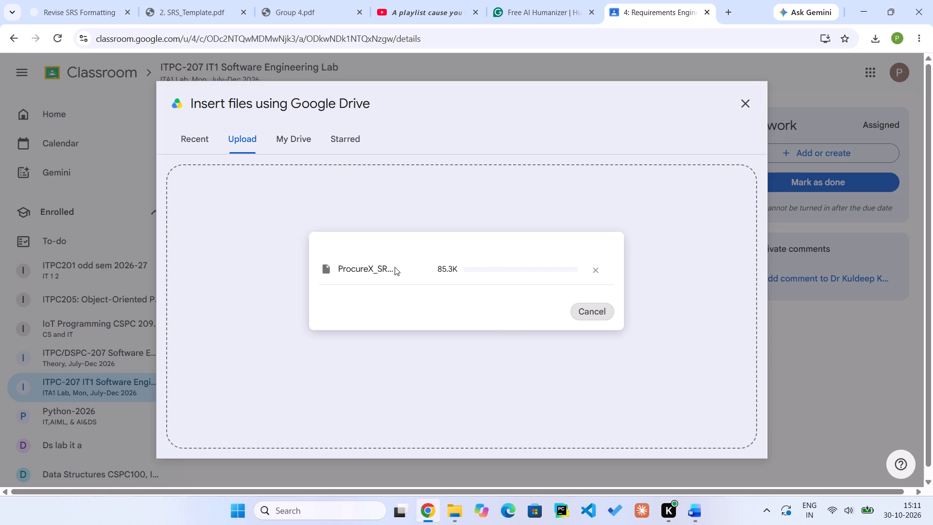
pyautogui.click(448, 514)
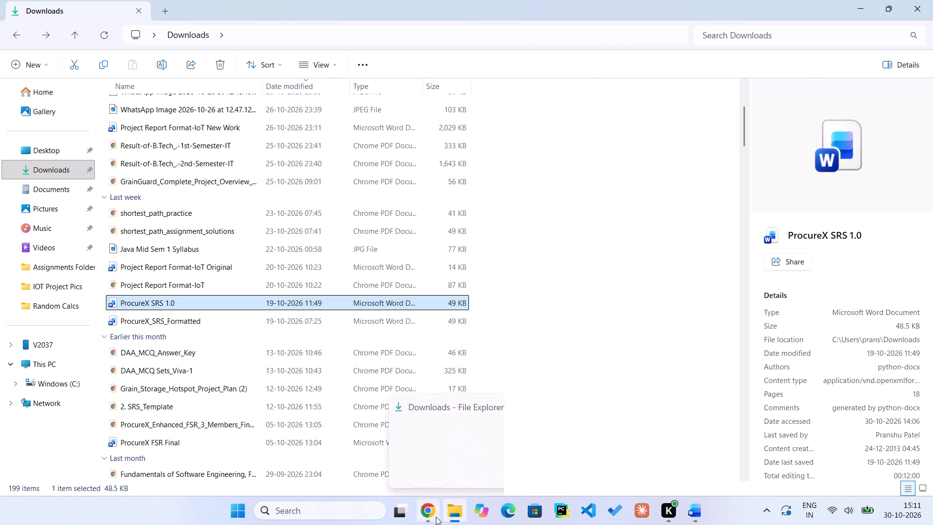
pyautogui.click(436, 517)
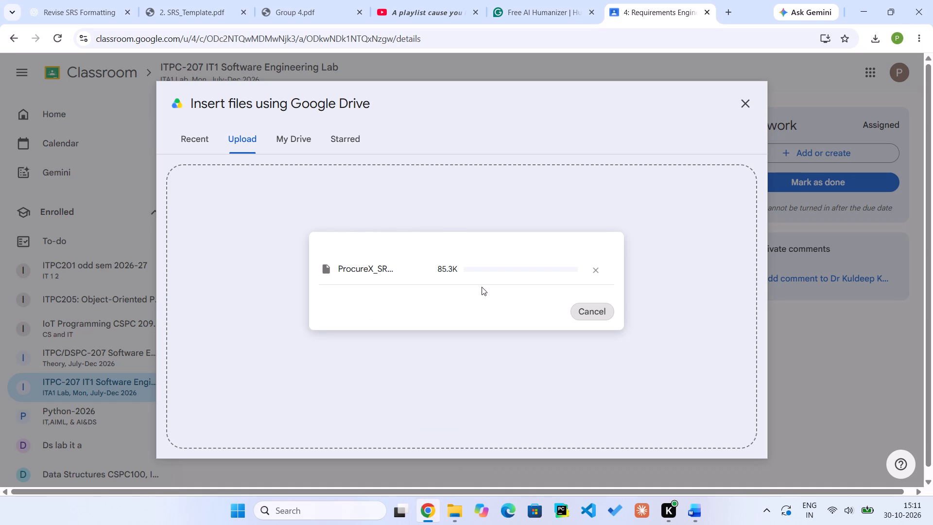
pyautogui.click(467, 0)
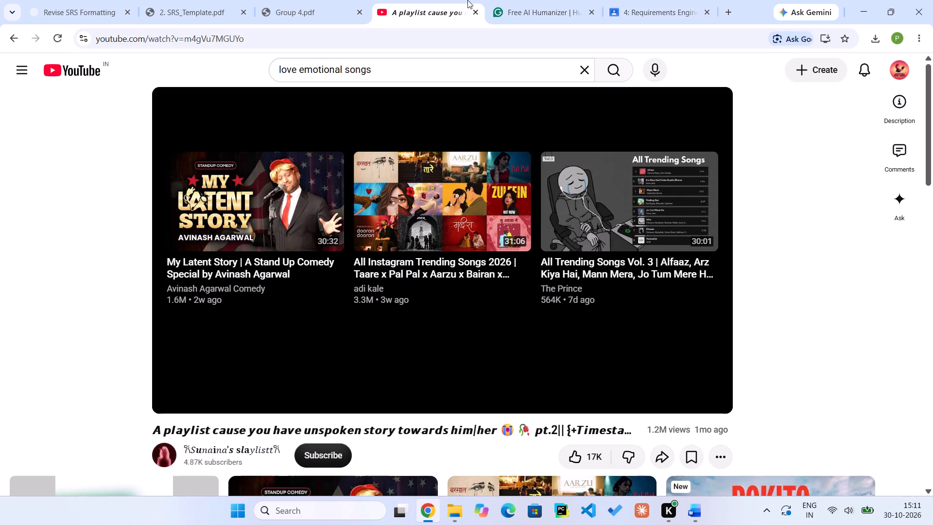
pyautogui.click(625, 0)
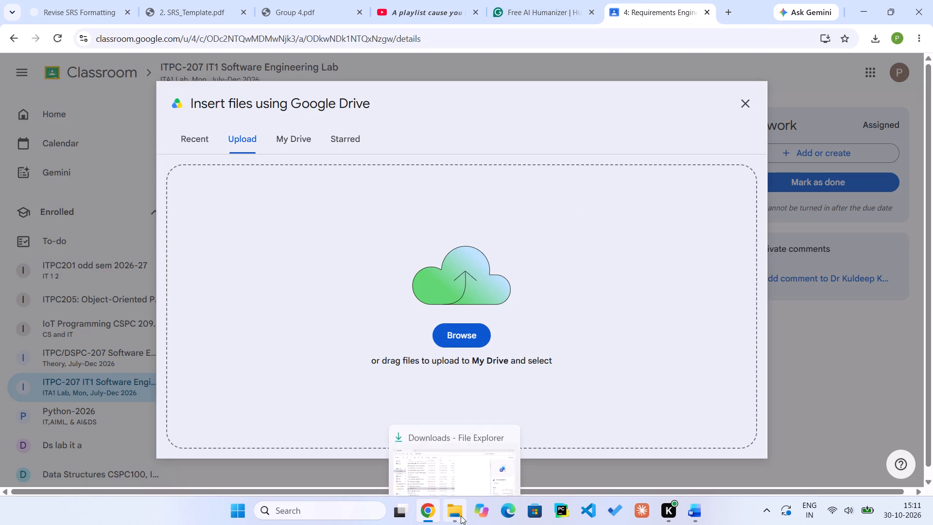
# Upload ProcureX_SRS_Reformatted from the Downloads folder to the assignment again.
pyautogui.click(450, 342)
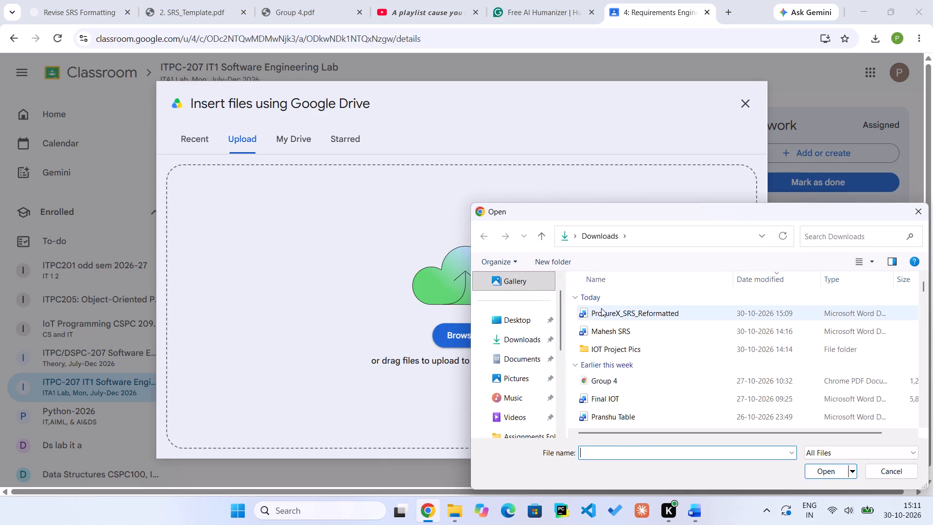
pyautogui.click(601, 308)
pyautogui.click(818, 472)
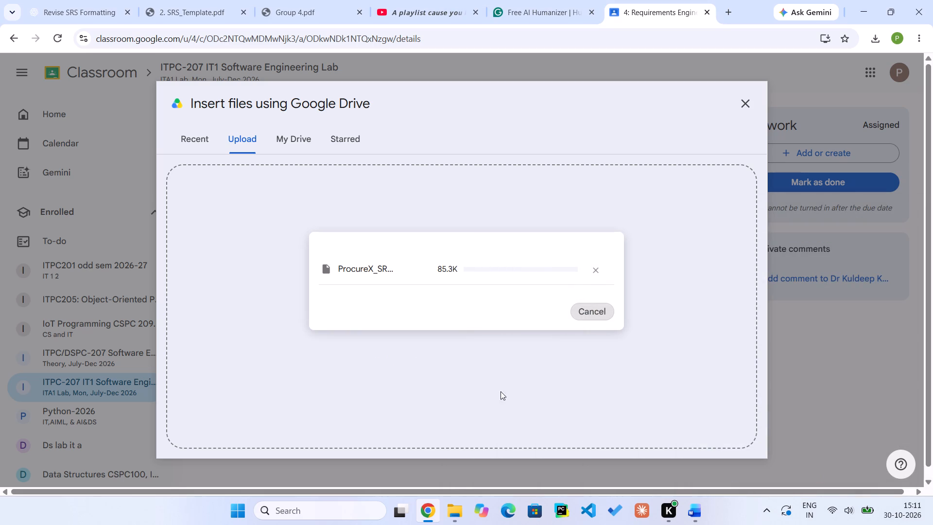
pyautogui.click(447, 266)
pyautogui.click(441, 267)
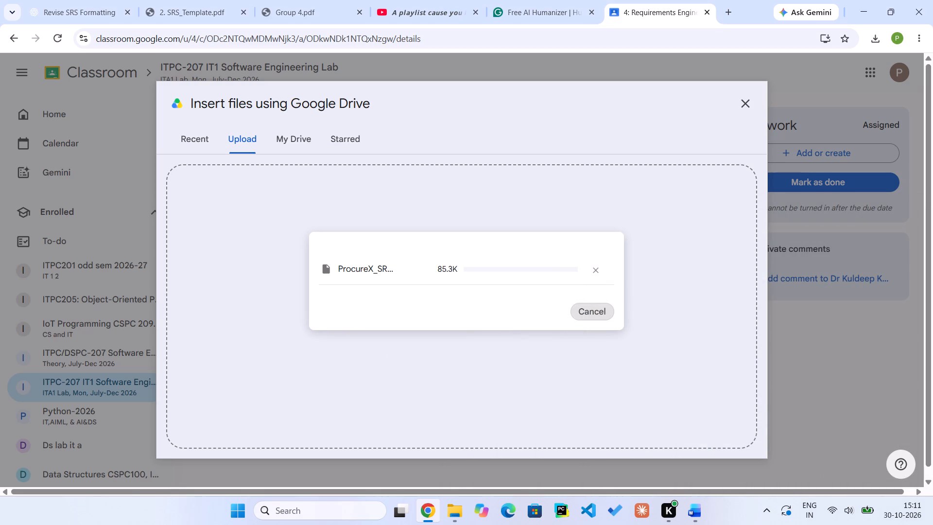
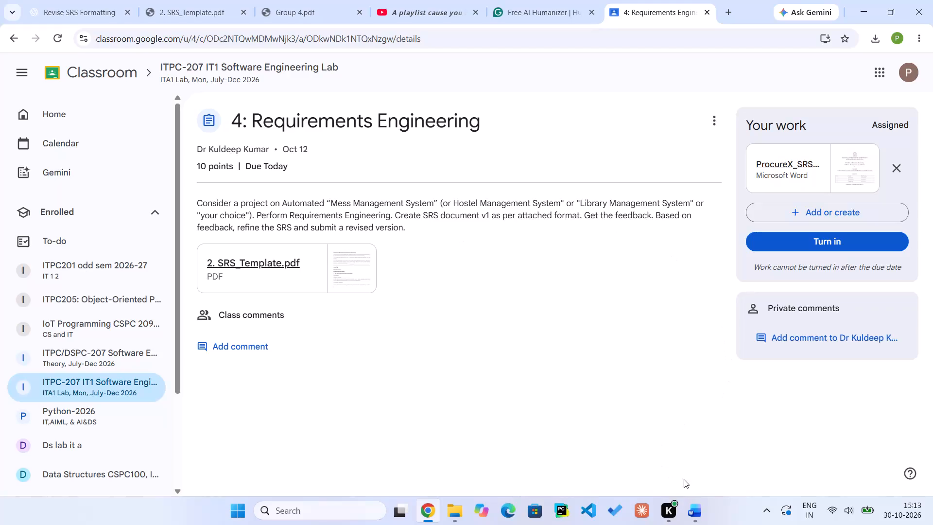
# Switch to ProcureX_SRS_Reformatted in Word and review the formatting of the section 3 requirements pages.
pyautogui.click(689, 517)
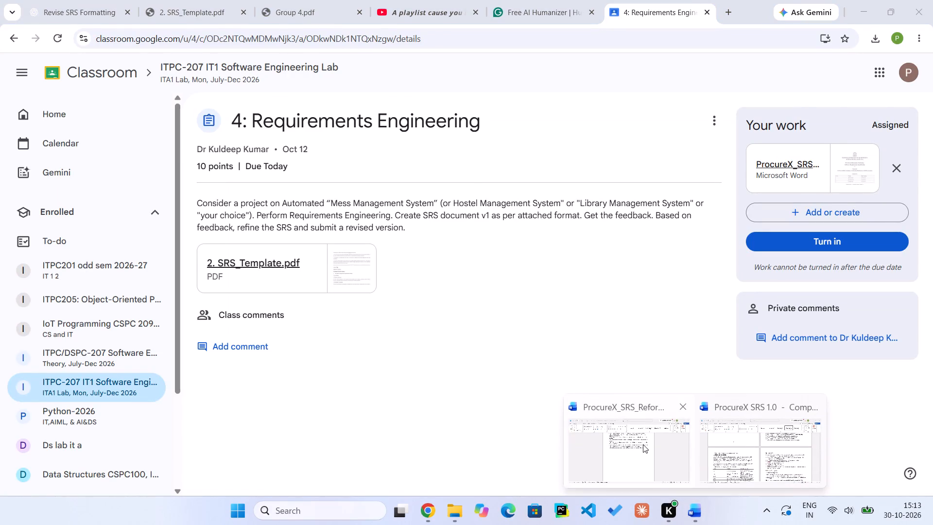
pyautogui.click(643, 444)
pyautogui.scroll(3, 532, 325)
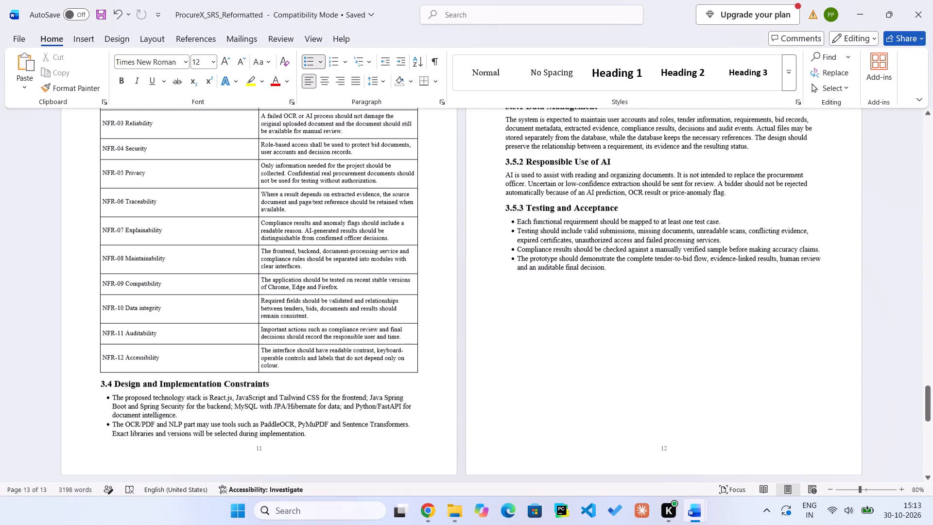
pyautogui.scroll(4, 532, 325)
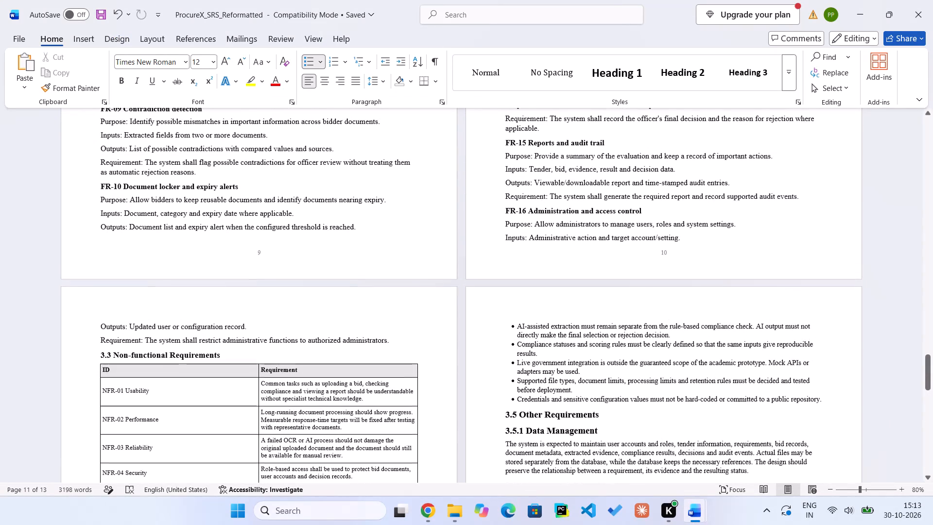
pyautogui.scroll(6, 582, 394)
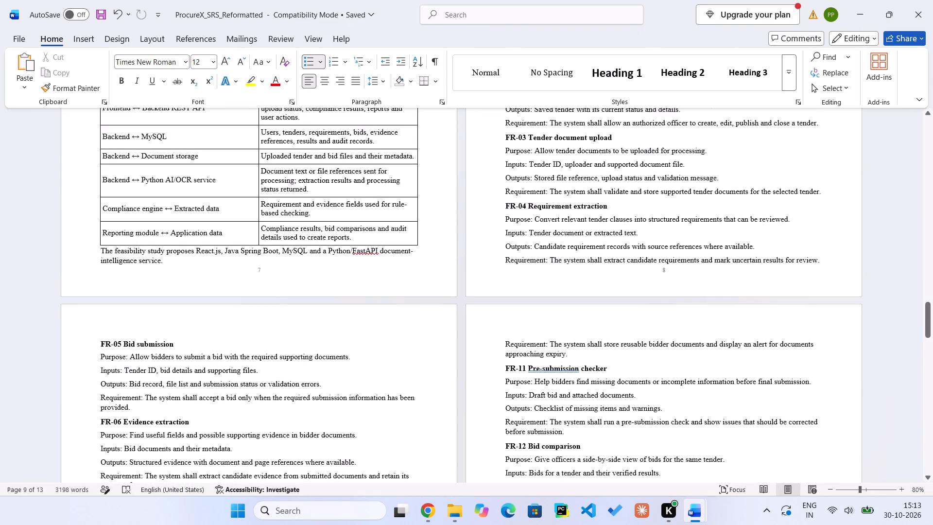
pyautogui.scroll(3, 582, 394)
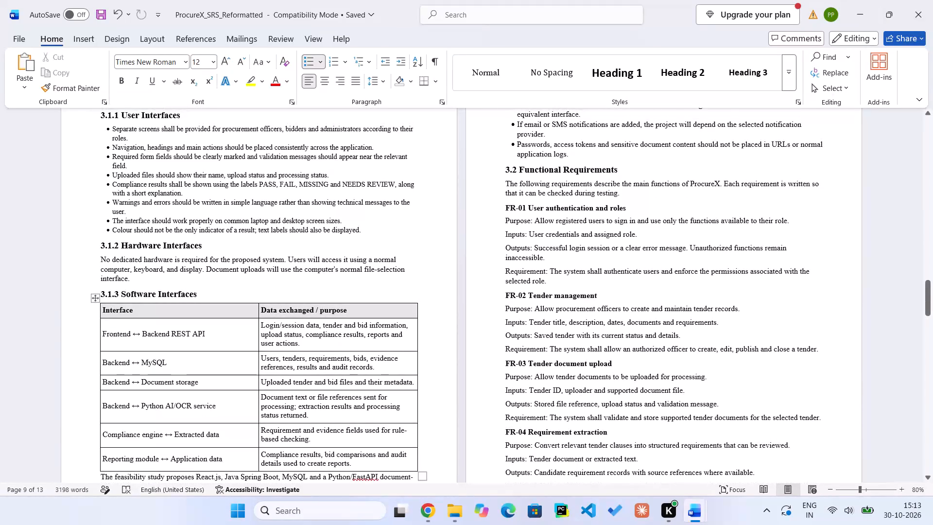
pyautogui.click(685, 265)
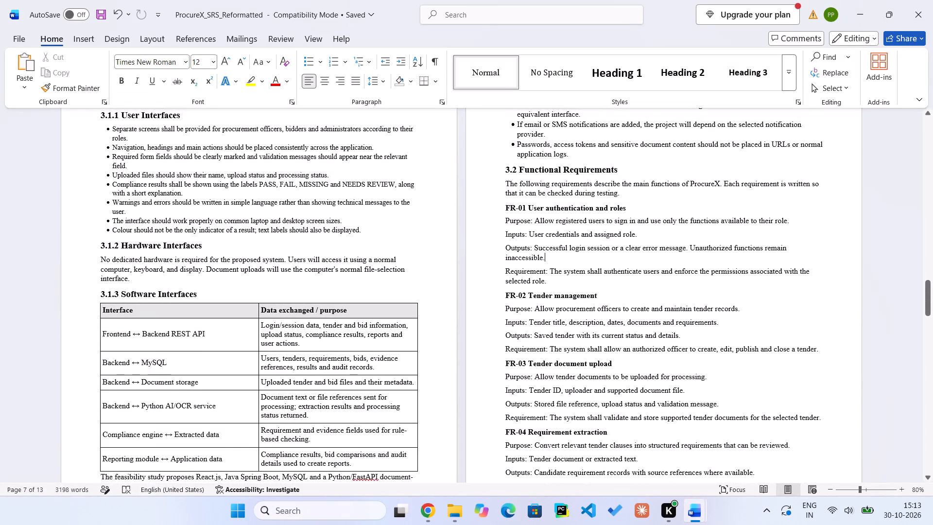
pyautogui.scroll(-6, 648, 298)
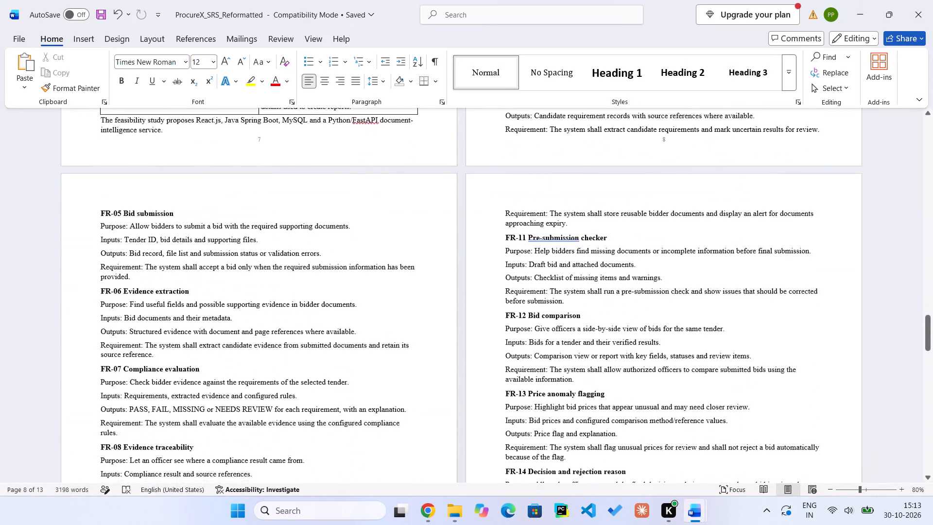
pyautogui.scroll(-2, 648, 298)
pyautogui.click(575, 240)
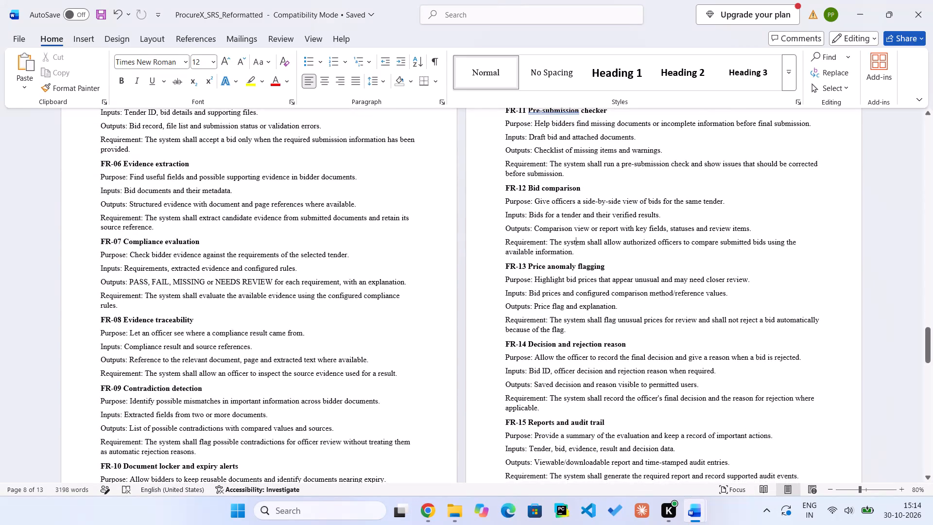
pyautogui.scroll(-3, 575, 240)
pyautogui.click(540, 298)
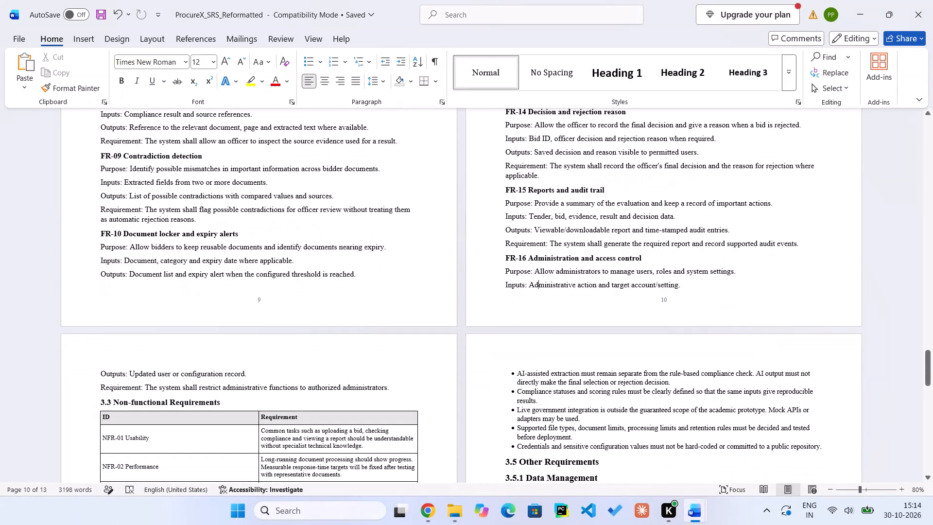
# Set the font size of the whole 3.3 Non-functional Requirements table to 12.
pyautogui.click(177, 376)
pyautogui.scroll(-2, 147, 384)
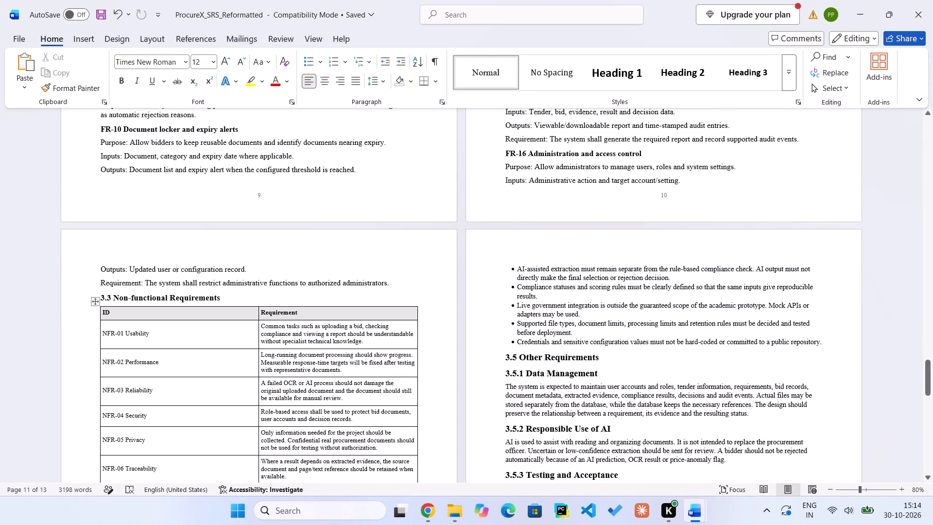
pyautogui.moveTo(102, 312); pyautogui.dragTo(303, 226)
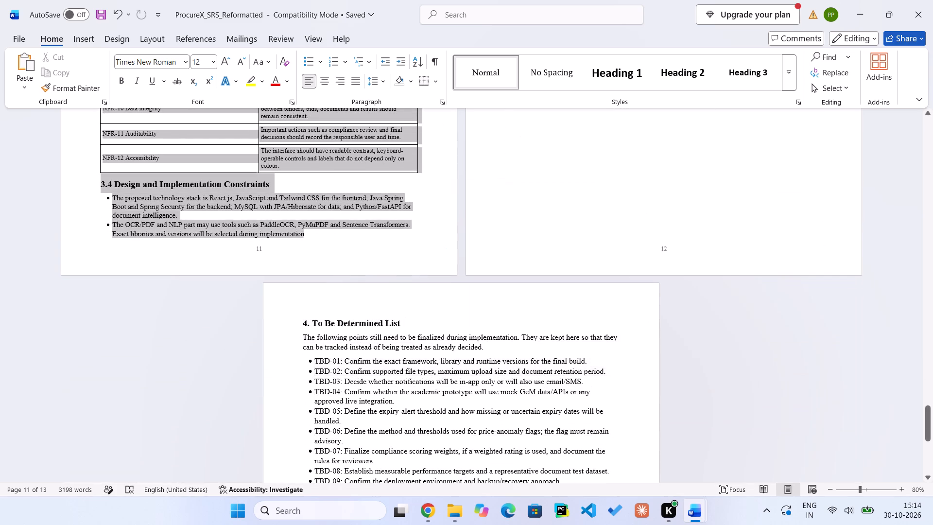
pyautogui.moveTo(303, 226); pyautogui.dragTo(296, 162)
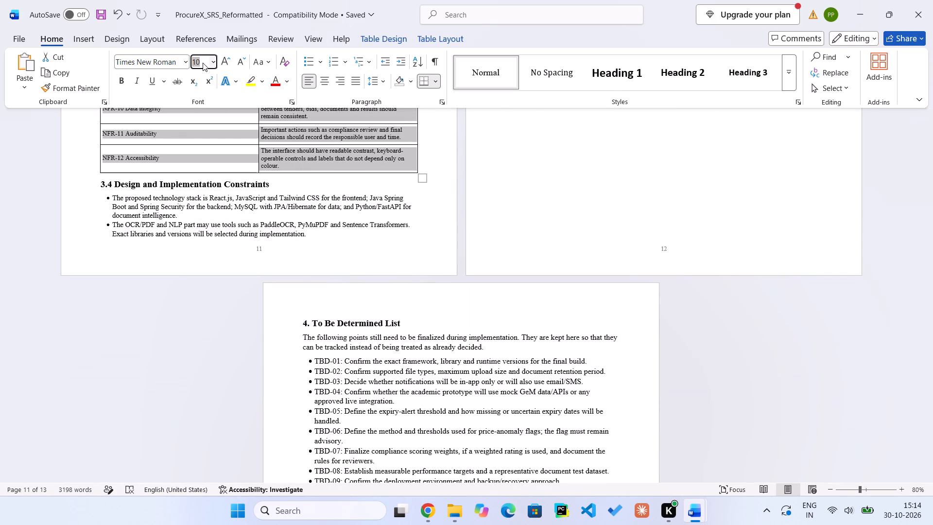
pyautogui.click(203, 63)
pyautogui.write('12')
pyautogui.press('Return')
# Replace the "ID" column heading of the Non-functional Requirements table with "Sr No.".
pyautogui.scroll(8, 203, 63)
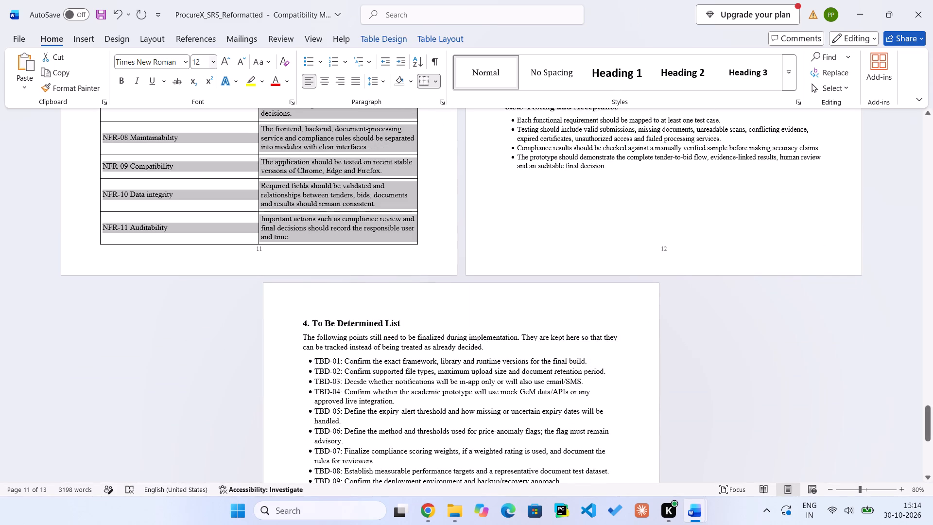
pyautogui.click(202, 211)
pyautogui.scroll(4, 202, 211)
pyautogui.click(128, 250)
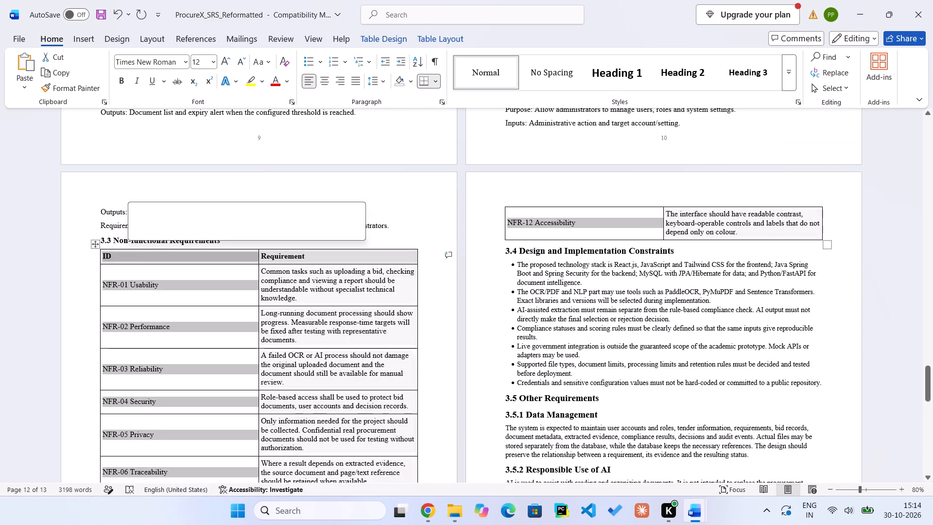
pyautogui.click(109, 259)
pyautogui.doubleClick(108, 259)
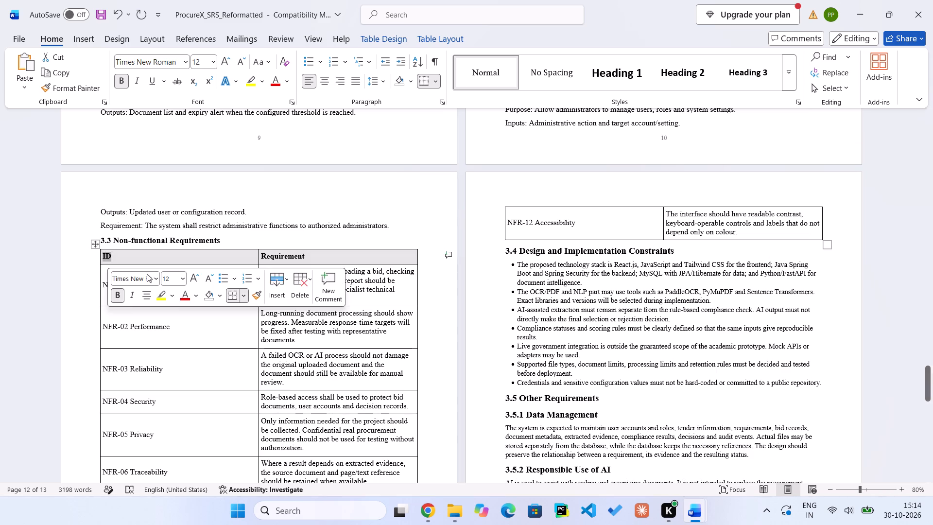
pyautogui.write('Sr No')
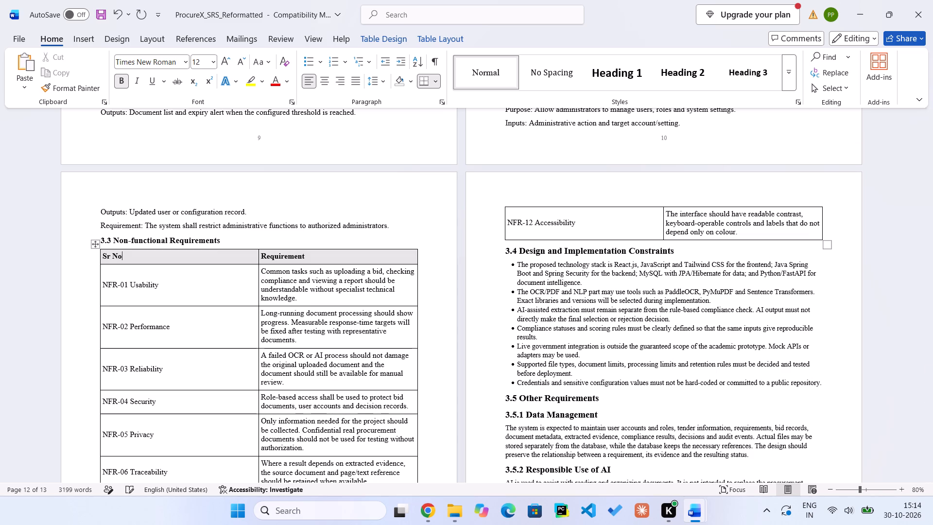
pyautogui.press('/')
pyautogui.press('BackSpace')
pyautogui.press('.')
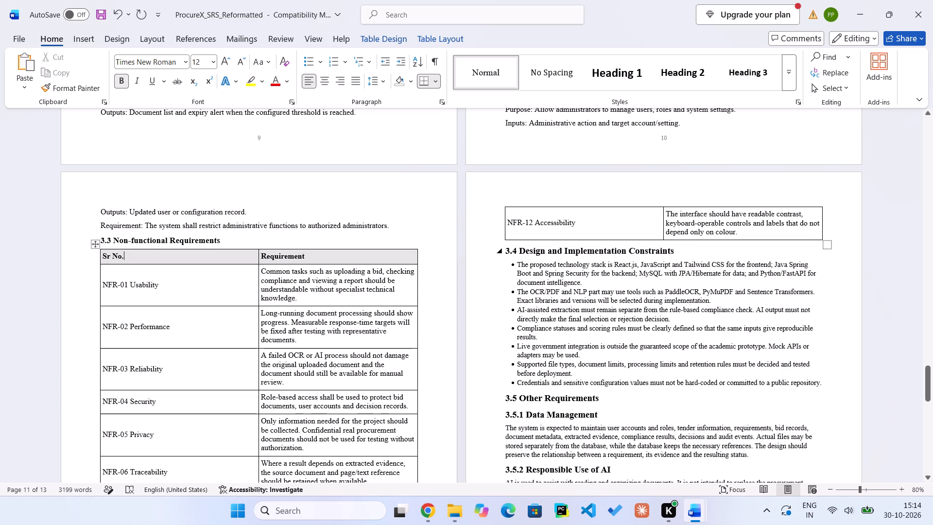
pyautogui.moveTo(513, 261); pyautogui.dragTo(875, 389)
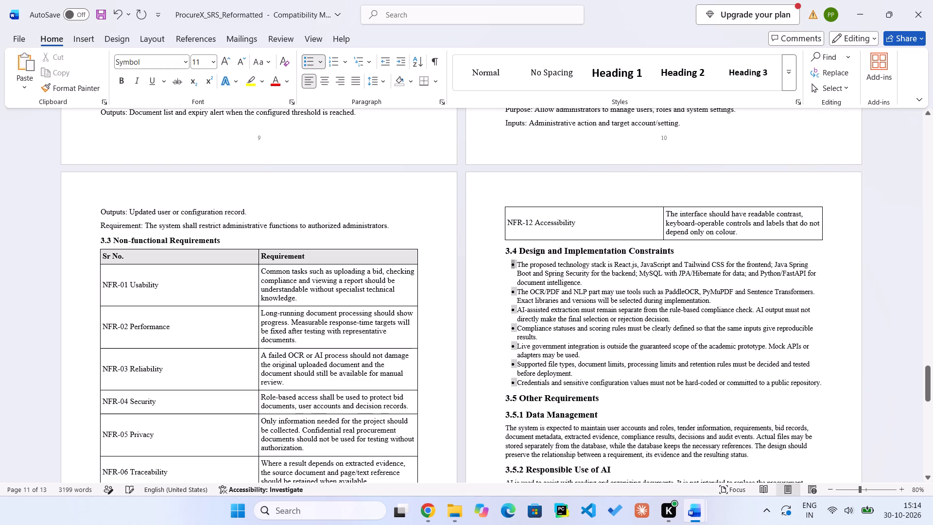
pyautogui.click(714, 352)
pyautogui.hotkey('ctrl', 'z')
# Set the font size of all bullet points under 3.4 Design and Implementation Constraints to 12.
pyautogui.moveTo(829, 383); pyautogui.dragTo(583, 282)
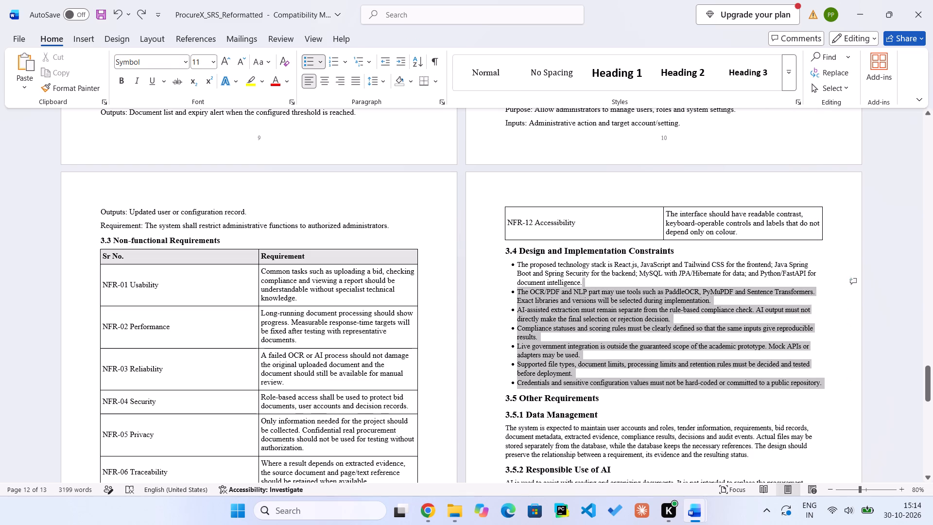
pyautogui.moveTo(583, 282); pyautogui.dragTo(517, 263)
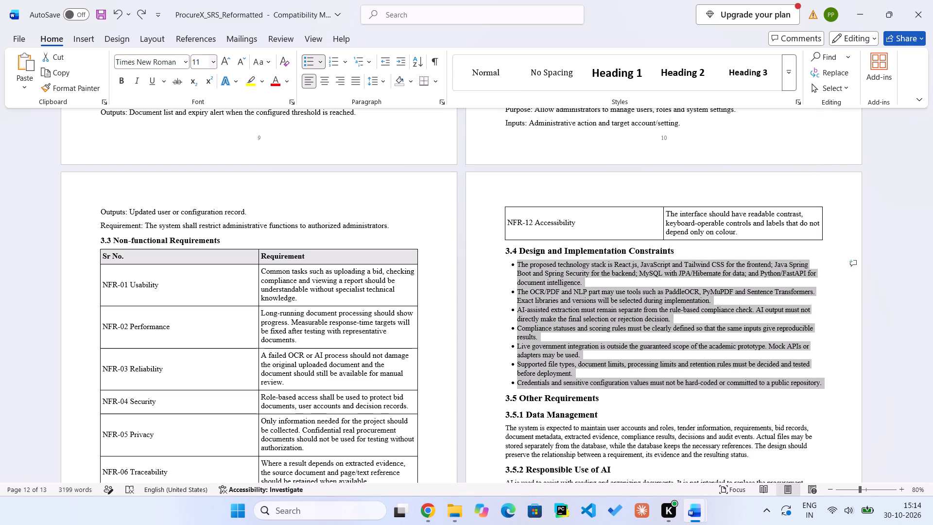
pyautogui.click(201, 61)
pyautogui.write('12')
pyautogui.press('Return')
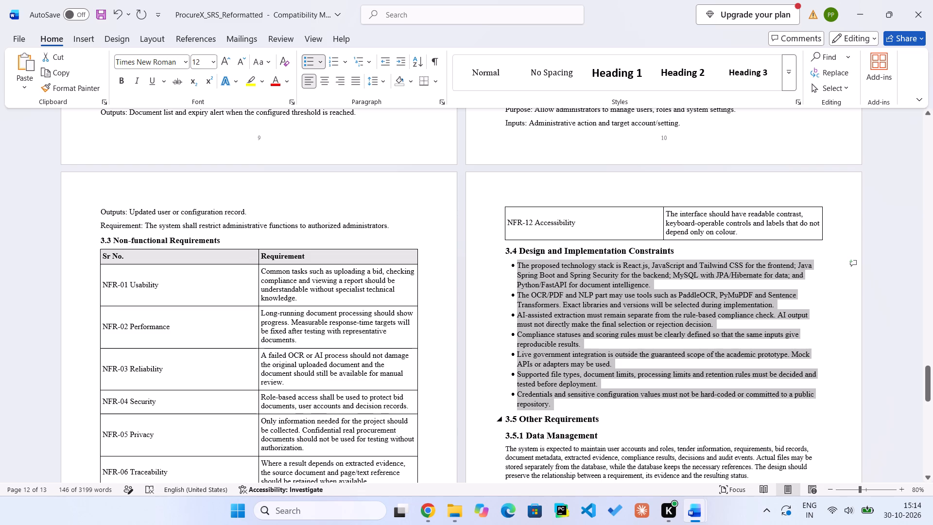
# Set the font size of the paragraph under 3.5.1 Data Management to 12.
pyautogui.click(542, 415)
pyautogui.scroll(-2, 542, 415)
pyautogui.moveTo(501, 276); pyautogui.dragTo(758, 304)
pyautogui.click(202, 64)
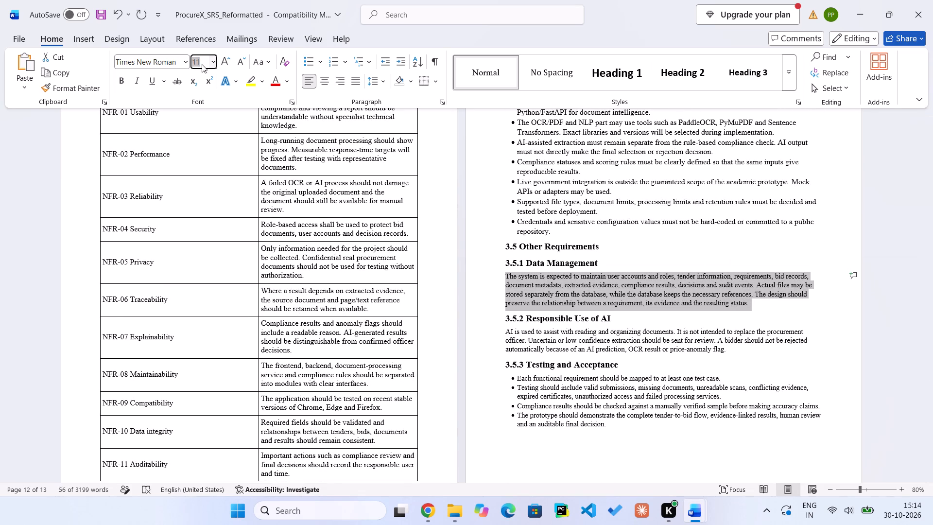
pyautogui.write('12')
pyautogui.press('Return')
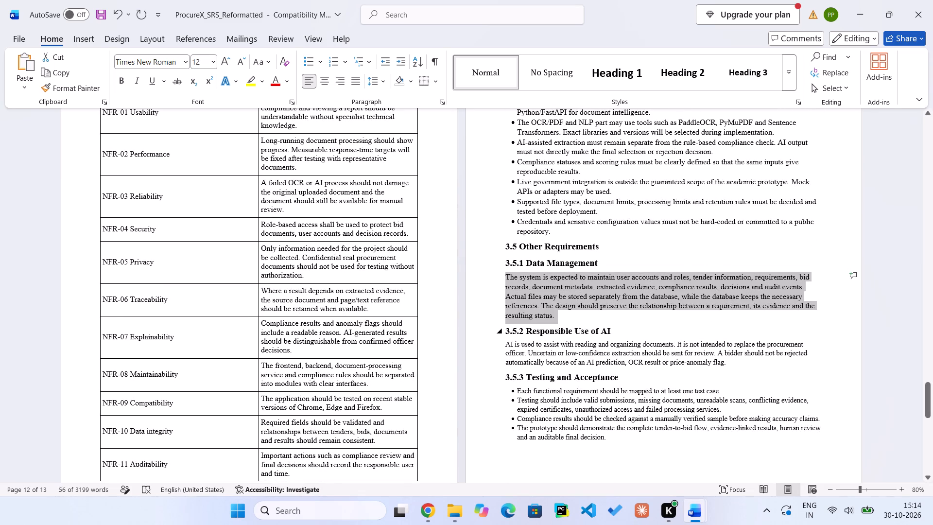
# Set the font size of the paragraph under 3.5.2 Responsible Use of AI to 12.
pyautogui.moveTo(741, 363); pyautogui.dragTo(501, 343)
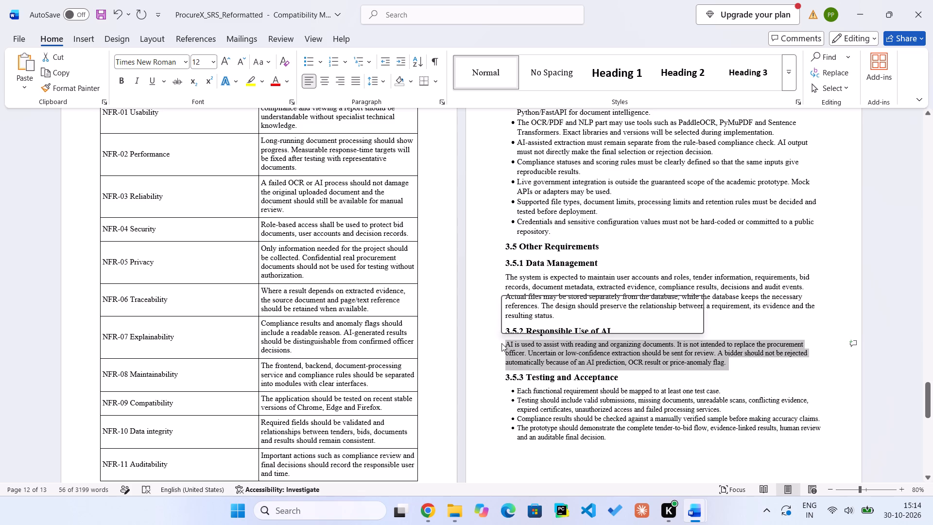
pyautogui.click(196, 61)
pyautogui.write('12')
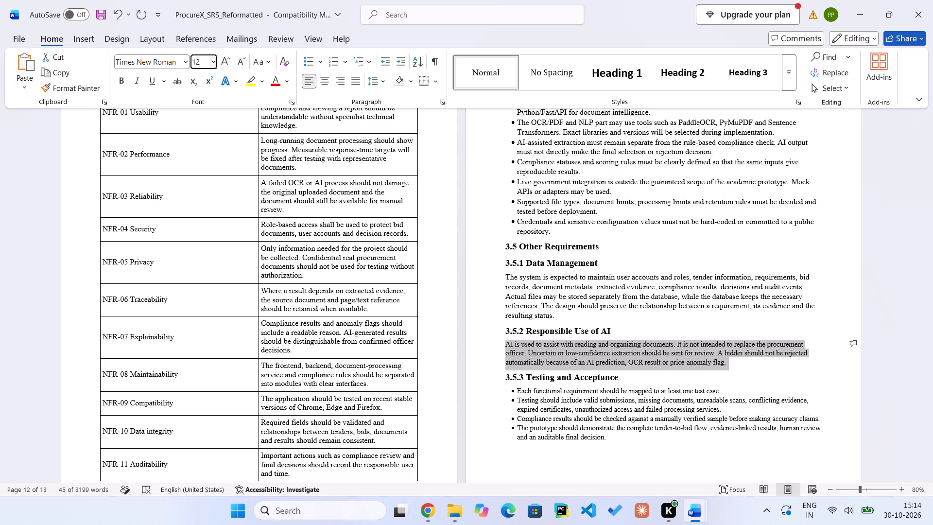
pyautogui.press('Return')
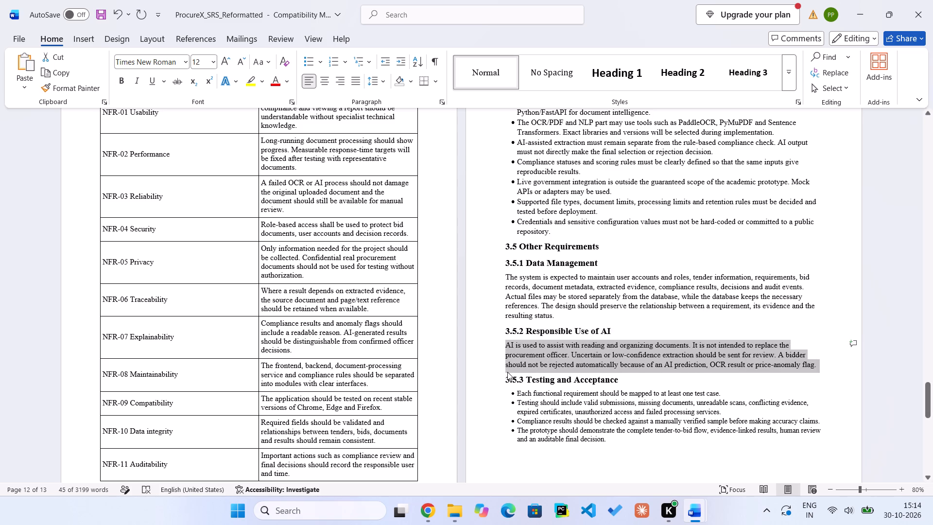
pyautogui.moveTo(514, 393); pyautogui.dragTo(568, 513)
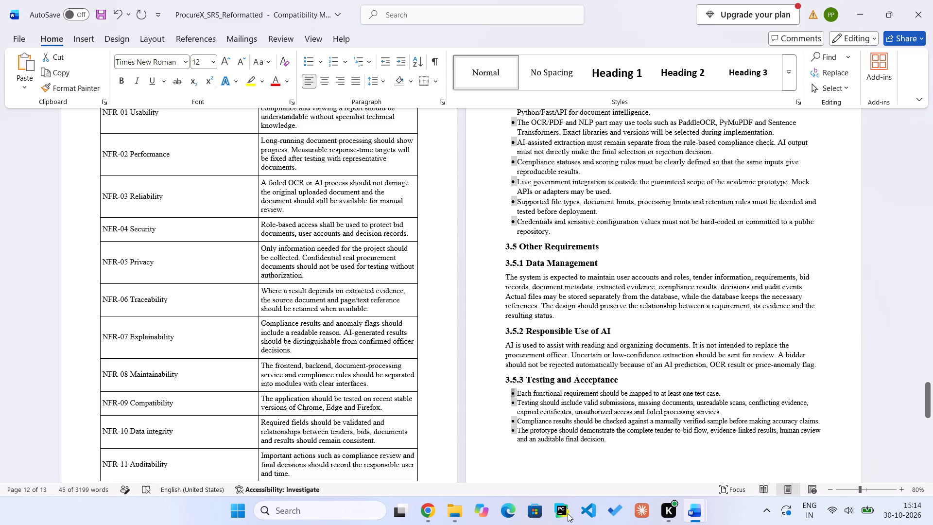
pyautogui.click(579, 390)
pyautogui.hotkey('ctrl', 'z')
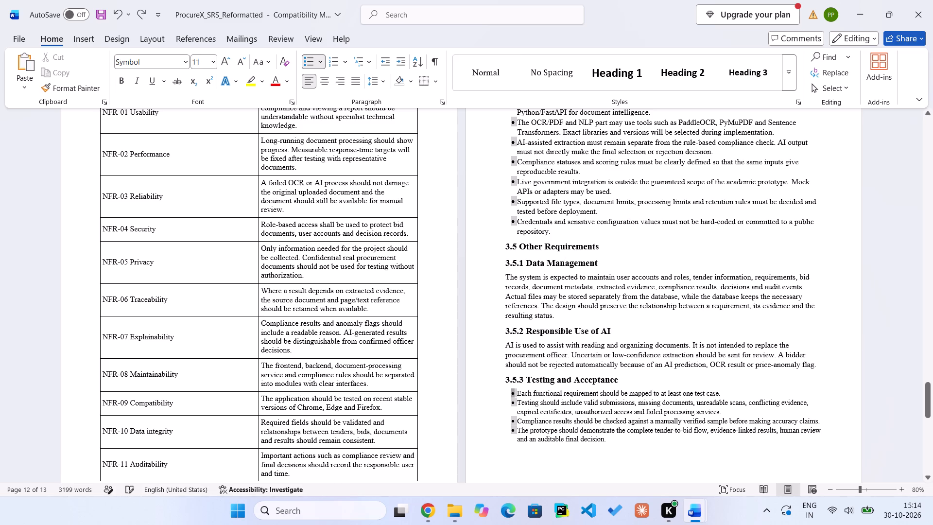
# Set the font size of the bullet points under 3.5.3 Testing and Acceptance to 12.
pyautogui.moveTo(517, 393); pyautogui.dragTo(614, 446)
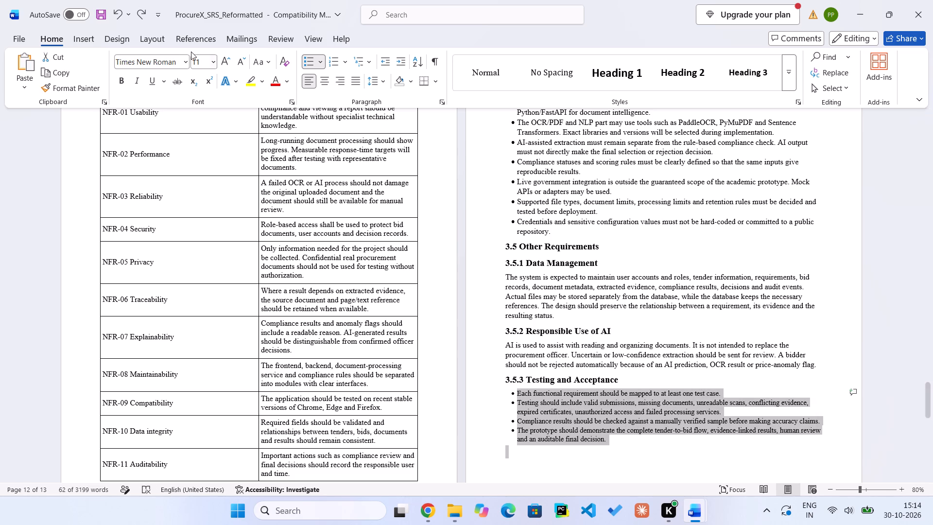
pyautogui.click(194, 60)
pyautogui.write('12')
pyautogui.press('Return')
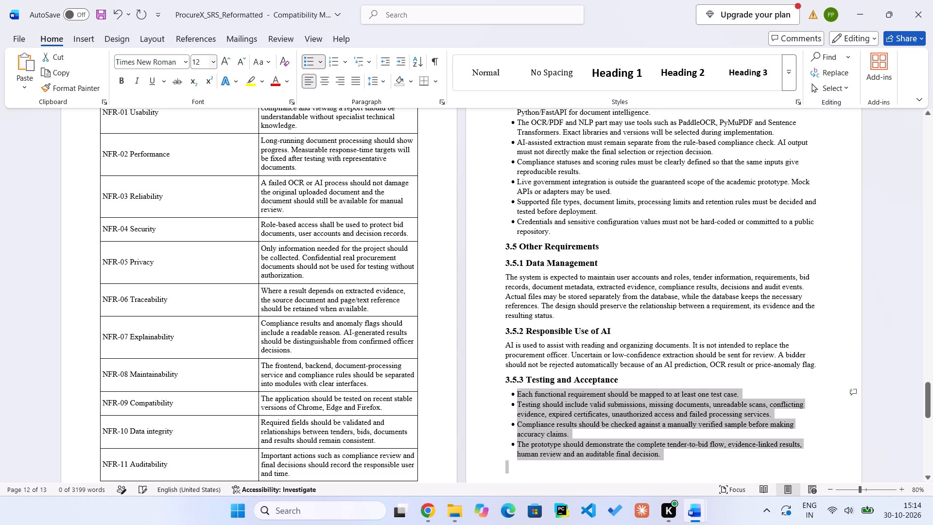
# Check the font size of the section 4 To Be Determined List and save the document.
pyautogui.scroll(-4, 270, 278)
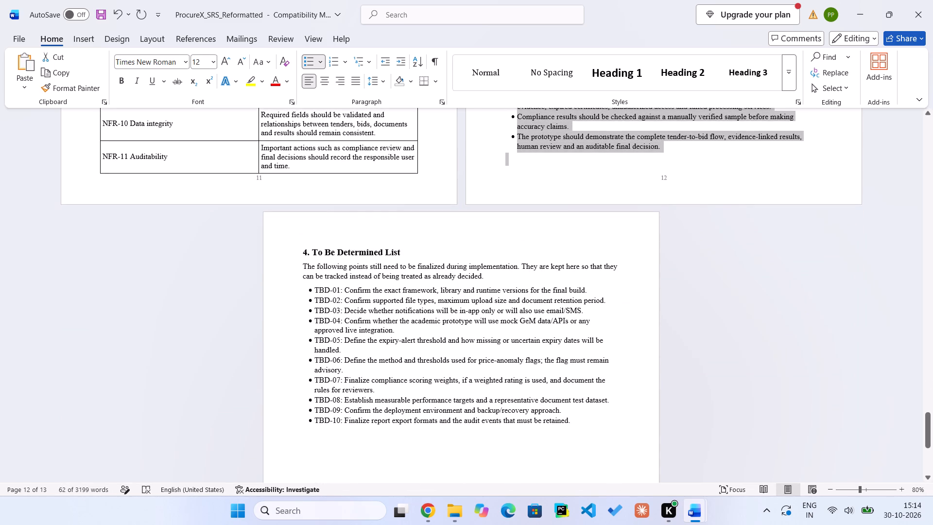
pyautogui.moveTo(301, 267); pyautogui.dragTo(603, 430)
pyautogui.click(603, 430)
pyautogui.hotkey('ctrl', 's')
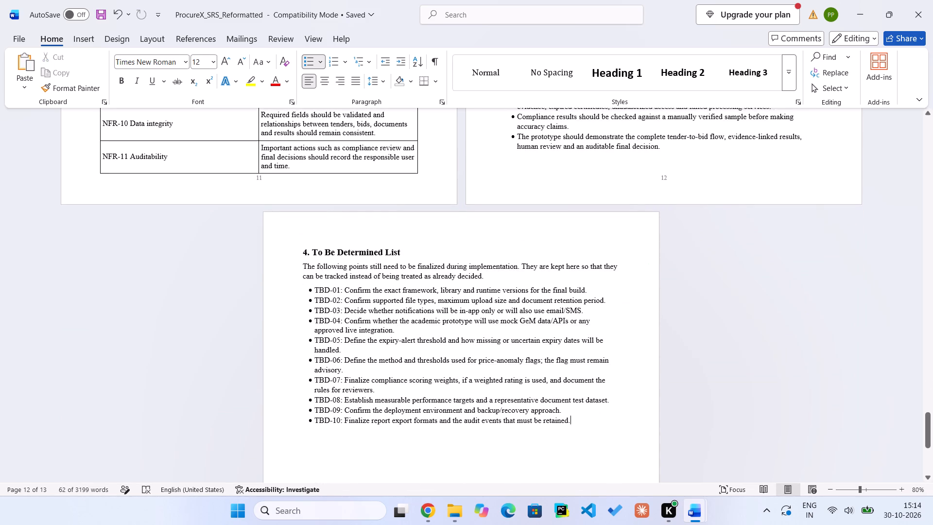
pyautogui.click(534, 422)
pyautogui.hotkey('ctrl', 's')
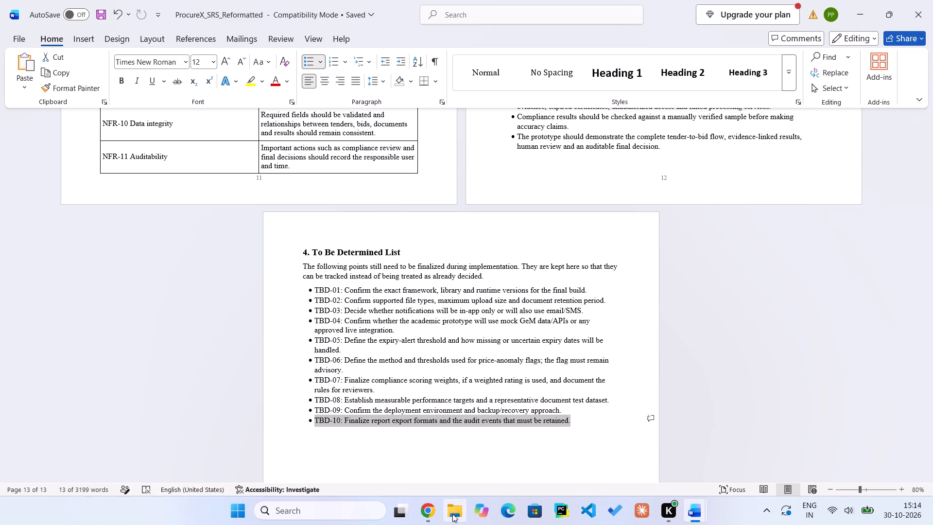
# Switch to the Downloads folder in File Explorer.
pyautogui.click(452, 515)
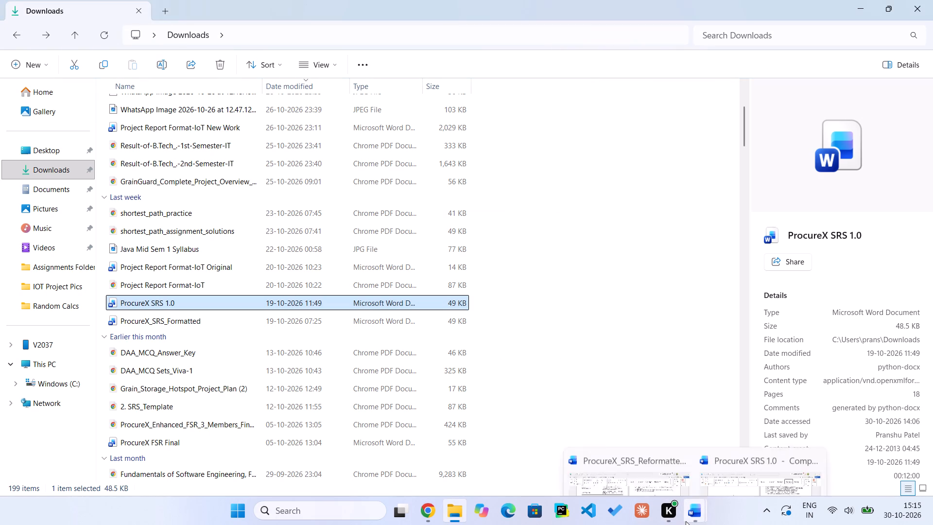
# Close the two open Word documents, ProcureX_SRS_Reformatted and ProcureX SRS 1.0.
pyautogui.click(677, 409)
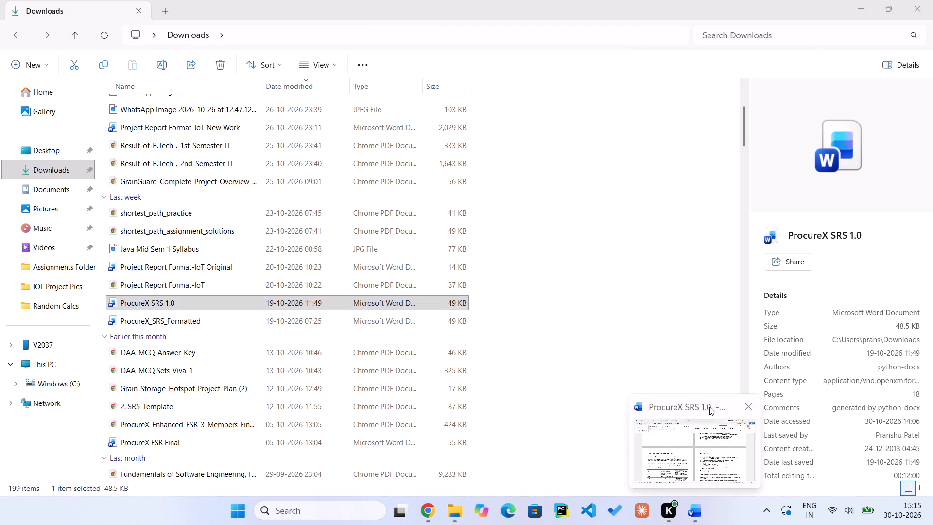
pyautogui.click(753, 410)
# Refresh the Downloads folder and rename ProcureX_SRS_Reformatted as the student's roll number followed by "SRS".
pyautogui.click(598, 293)
pyautogui.hotkey('ctrl', 'r')
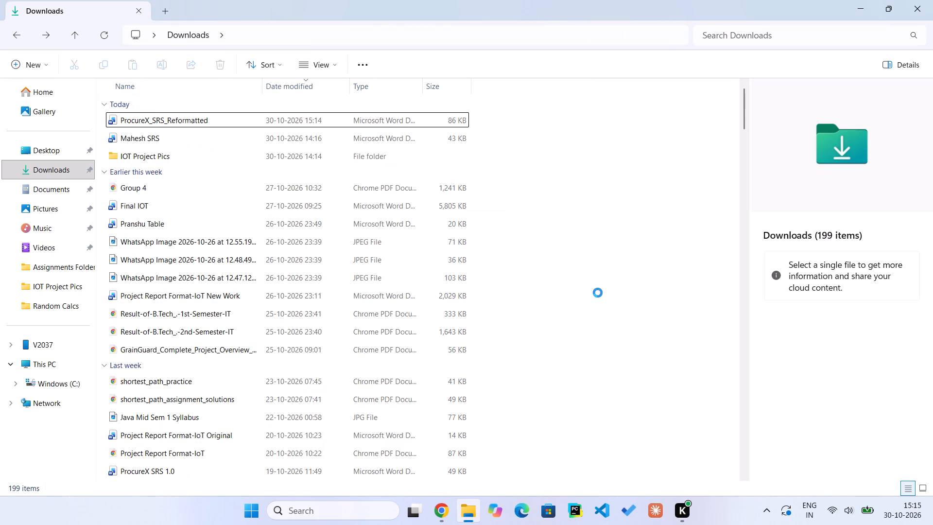
pyautogui.scroll(4, 598, 293)
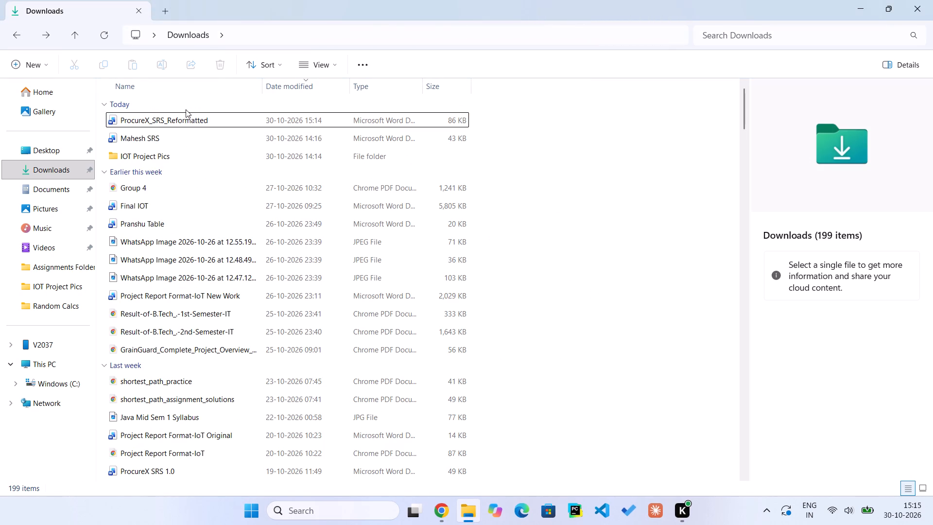
pyautogui.click(186, 120)
pyautogui.click(186, 120)
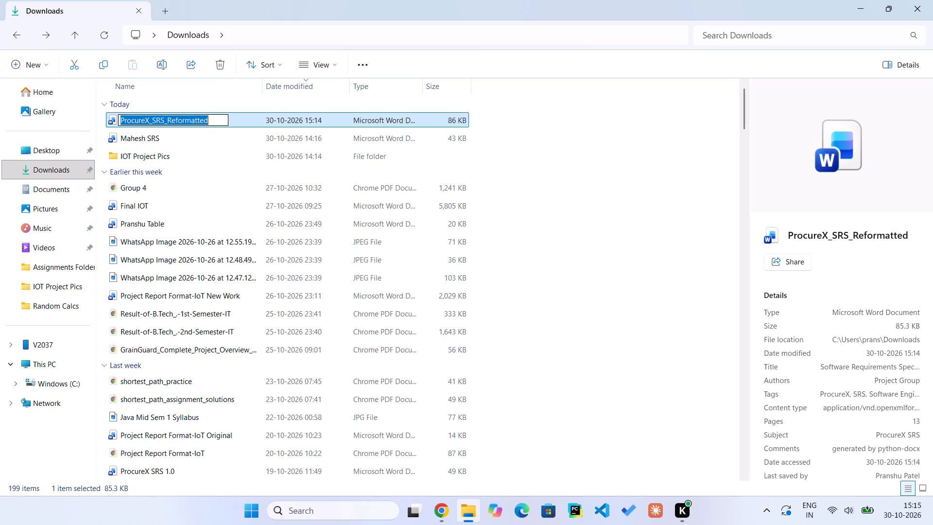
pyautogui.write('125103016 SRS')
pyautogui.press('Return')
# Open the renamed SRS document in Word, enable editing and save it.
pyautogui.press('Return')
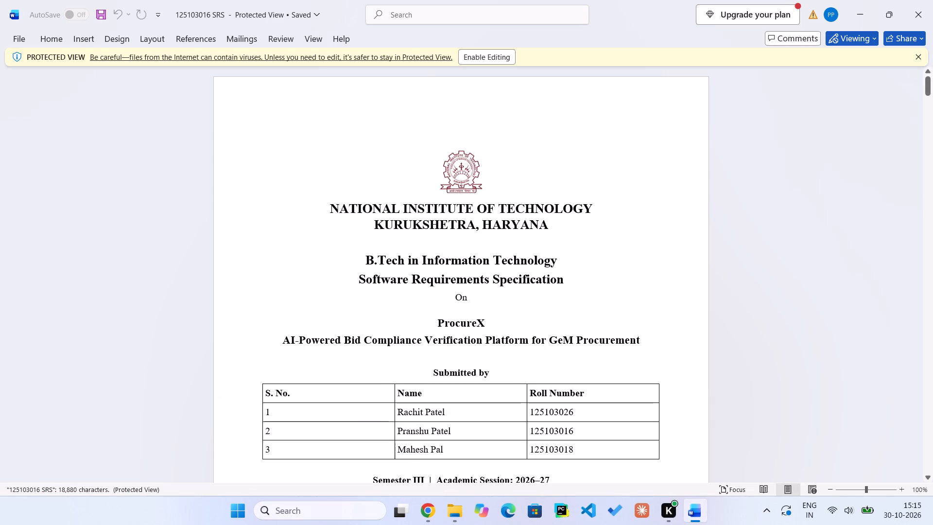
pyautogui.click(479, 62)
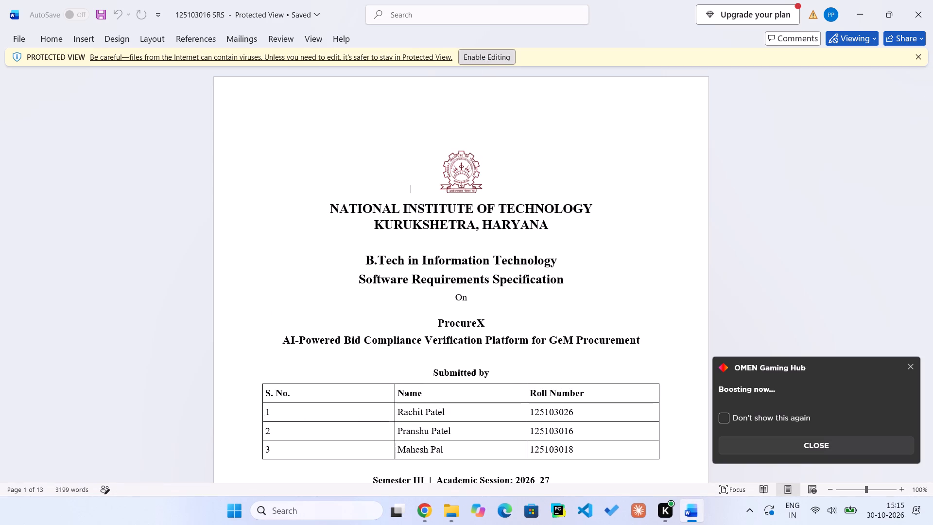
pyautogui.click(496, 56)
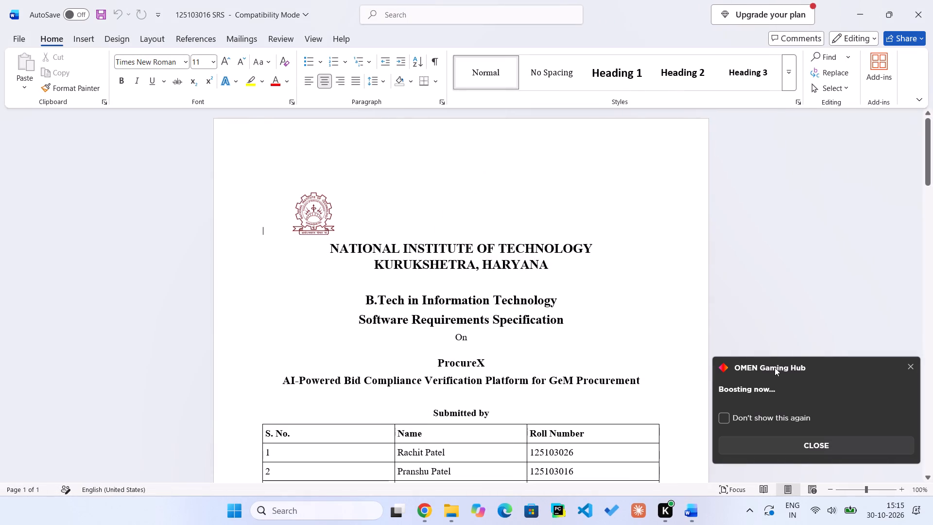
pyautogui.hotkey('ctrl', 'z')
pyautogui.click(543, 274)
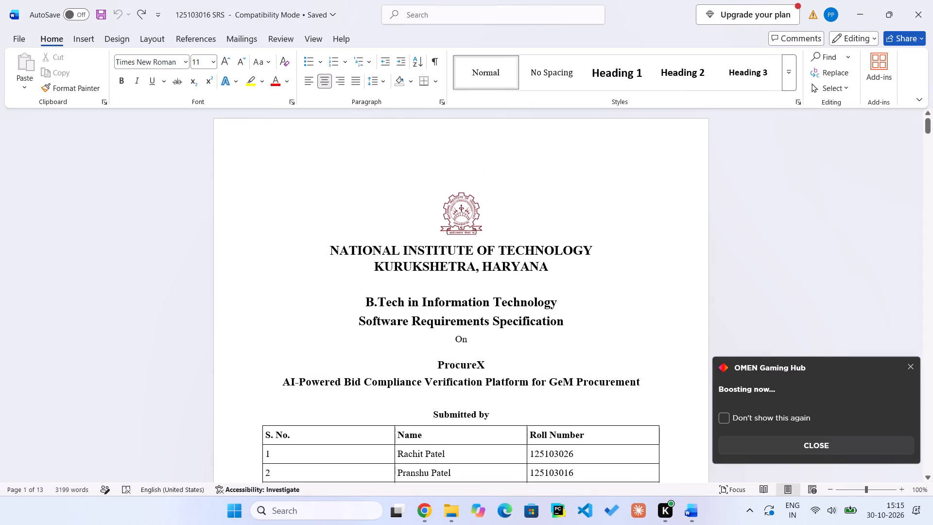
pyautogui.scroll(-2, 543, 274)
pyautogui.hotkey('ctrl', 's')
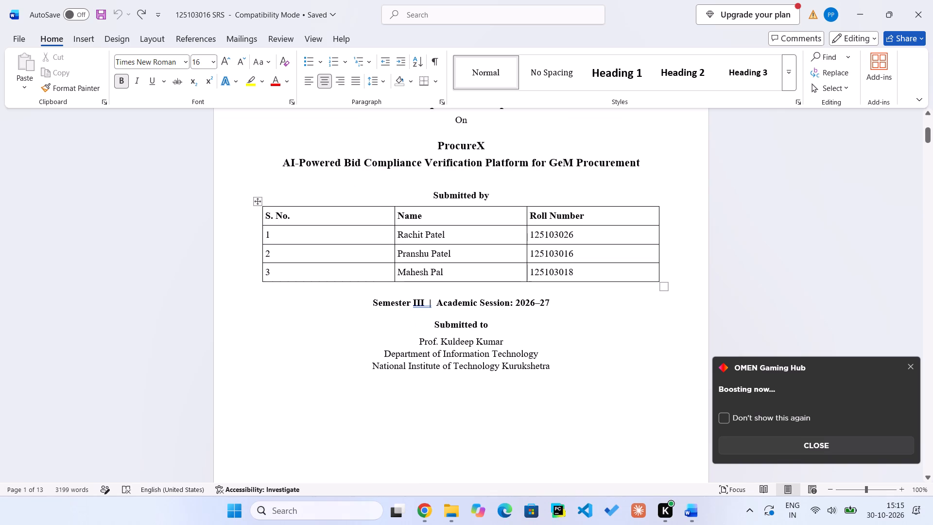
# Review the cover page, table of contents and Document Revision History of the SRS, and close the document.
pyautogui.click(611, 348)
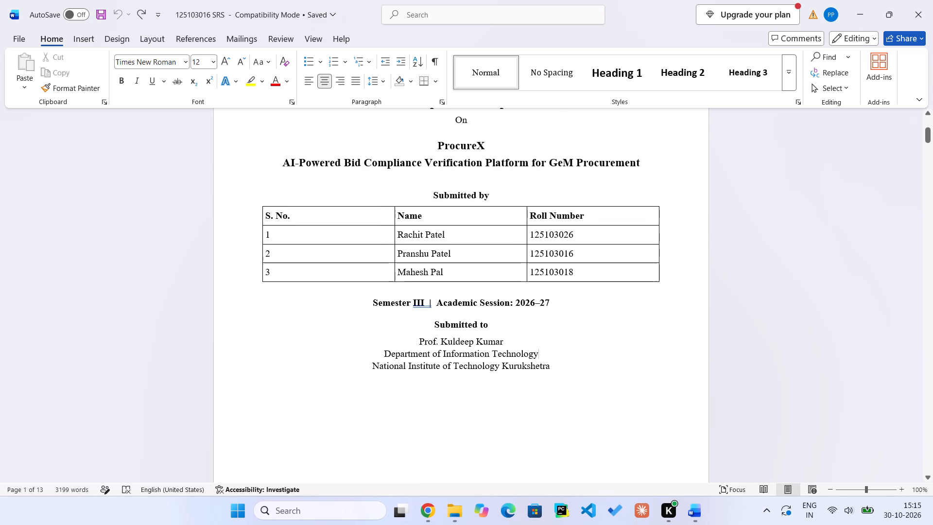
pyautogui.scroll(-5, 543, 345)
pyautogui.hscroll(1, 543, 345)
pyautogui.scroll(1, 543, 345)
pyautogui.hscroll(1, 543, 345)
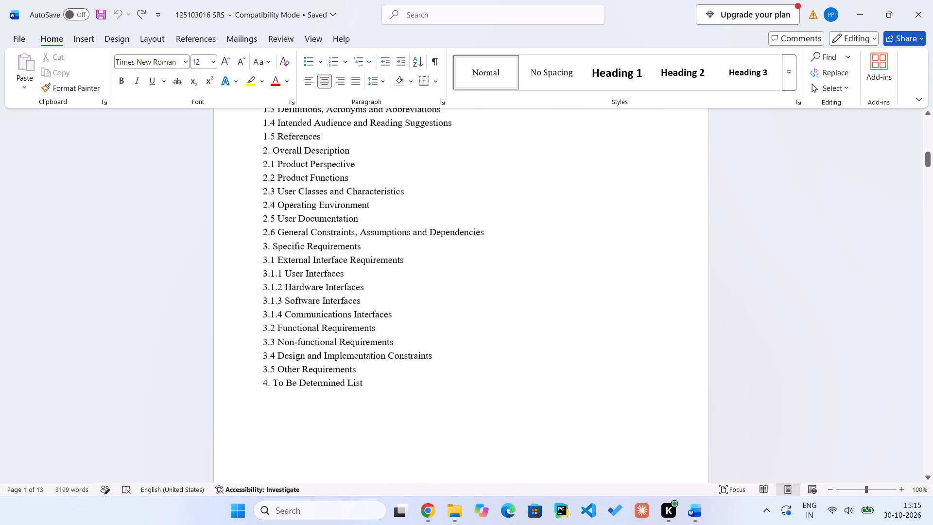
pyautogui.scroll(-3, 543, 345)
pyautogui.scroll(1, 543, 345)
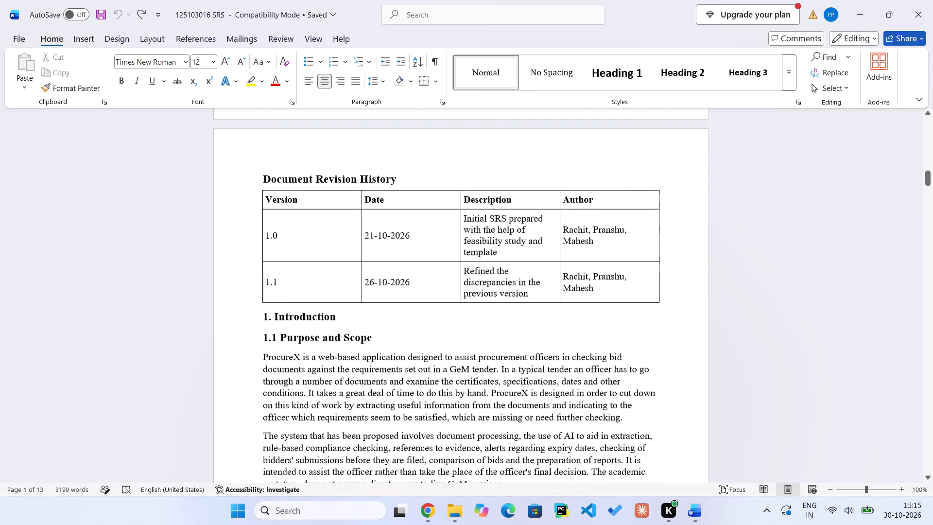
pyautogui.scroll(1, 543, 345)
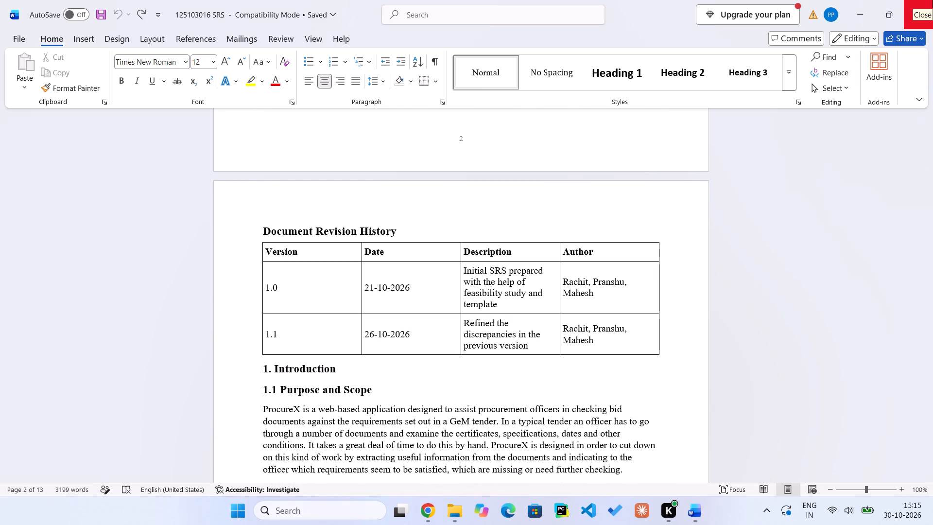
pyautogui.click(932, 0)
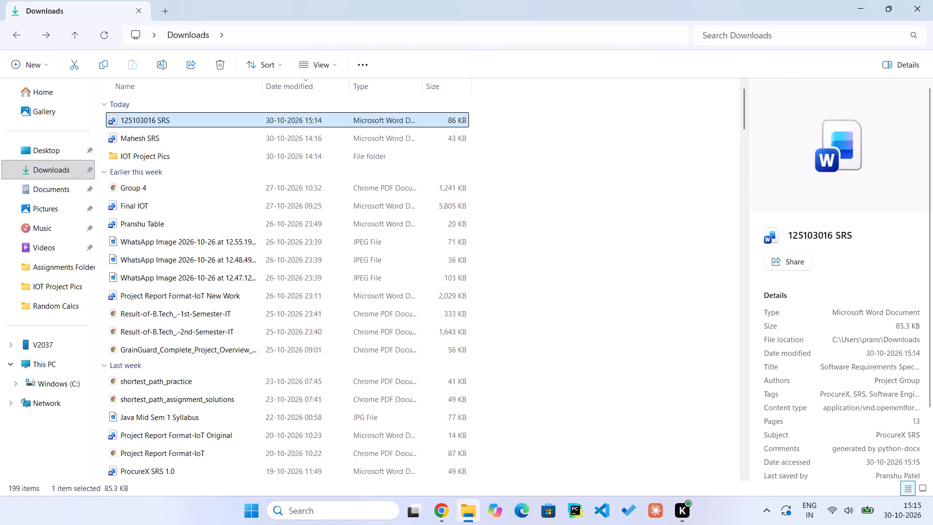
# Open Windows Search from the Downloads folder view.
pyautogui.click(354, 508)
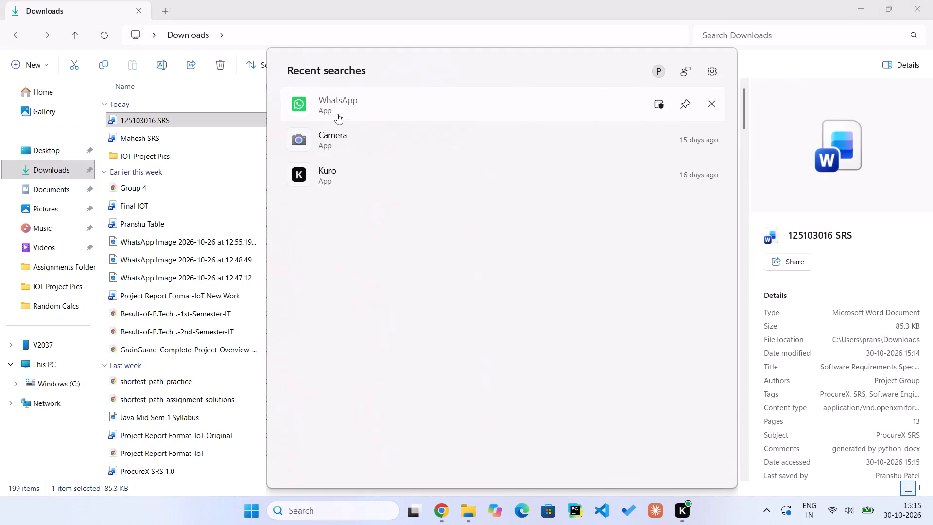
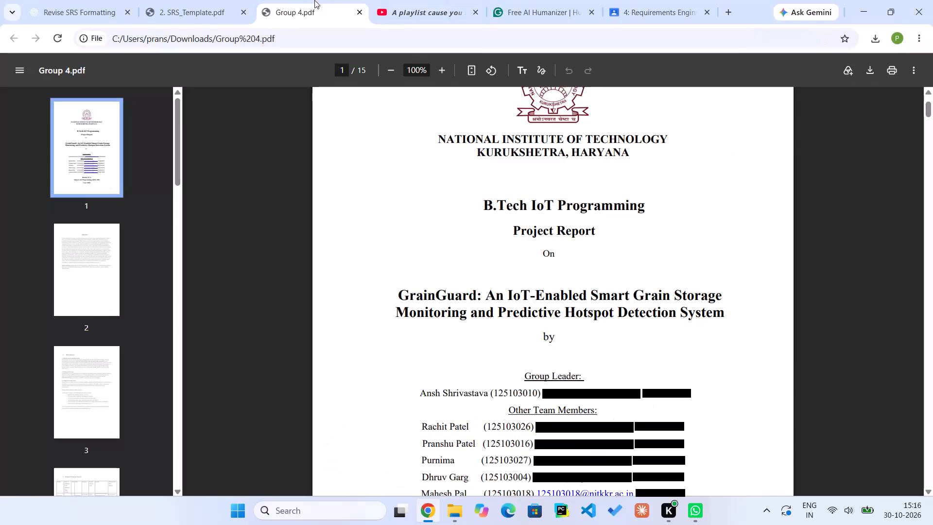
# Remove the attached ProcureX_SRS Word file from the "4: Requirements Engineering" assignment in Google Classroom.
pyautogui.click(622, 0)
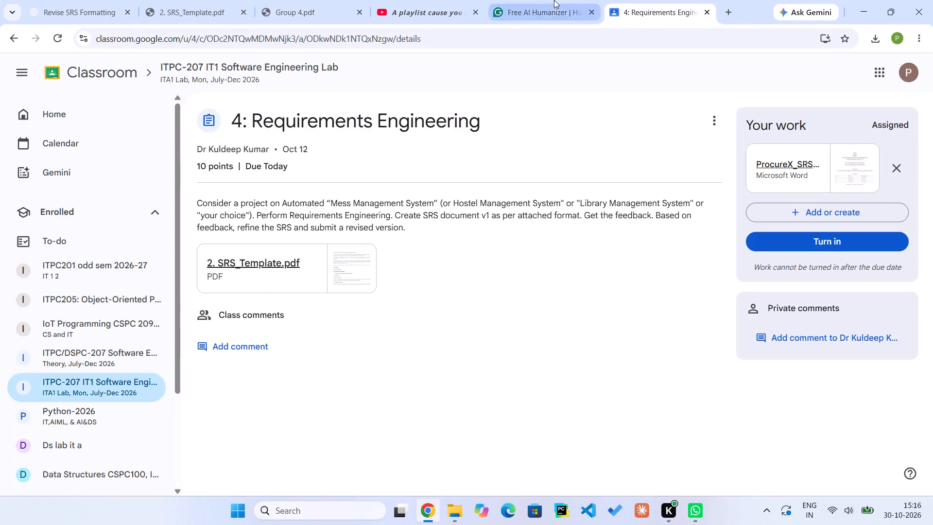
pyautogui.click(554, 0)
pyautogui.click(657, 0)
pyautogui.click(895, 169)
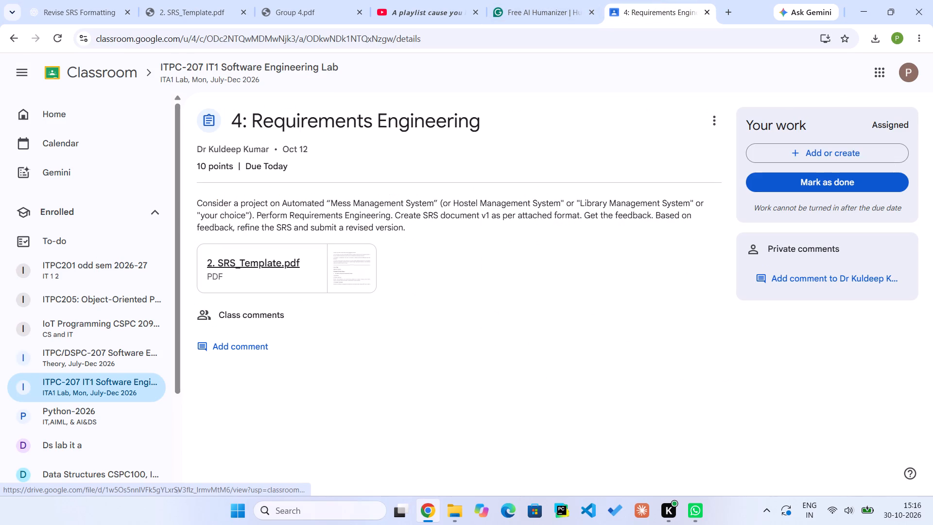
# Upload the SRS Word document named with the student's roll number from Downloads as the assignment's attachment.
pyautogui.click(838, 161)
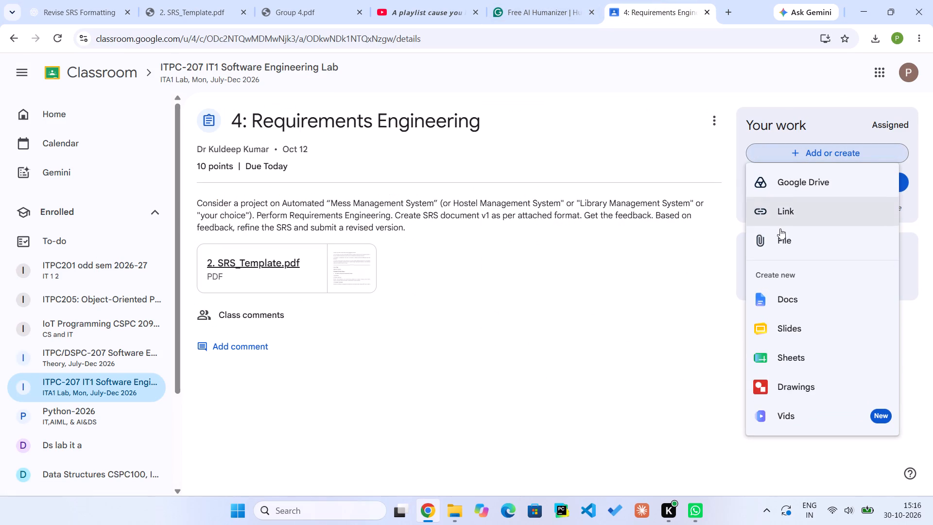
pyautogui.click(777, 233)
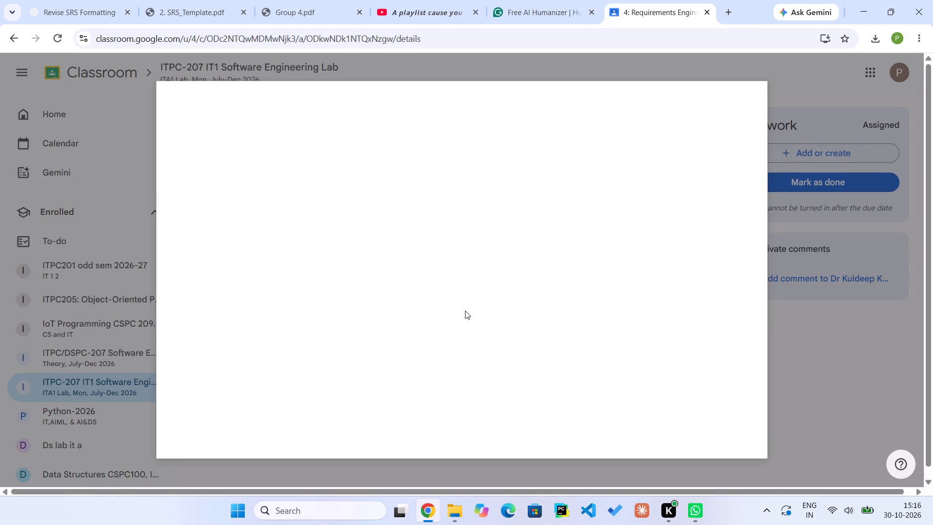
pyautogui.click(446, 286)
pyautogui.click(480, 278)
pyautogui.click(442, 280)
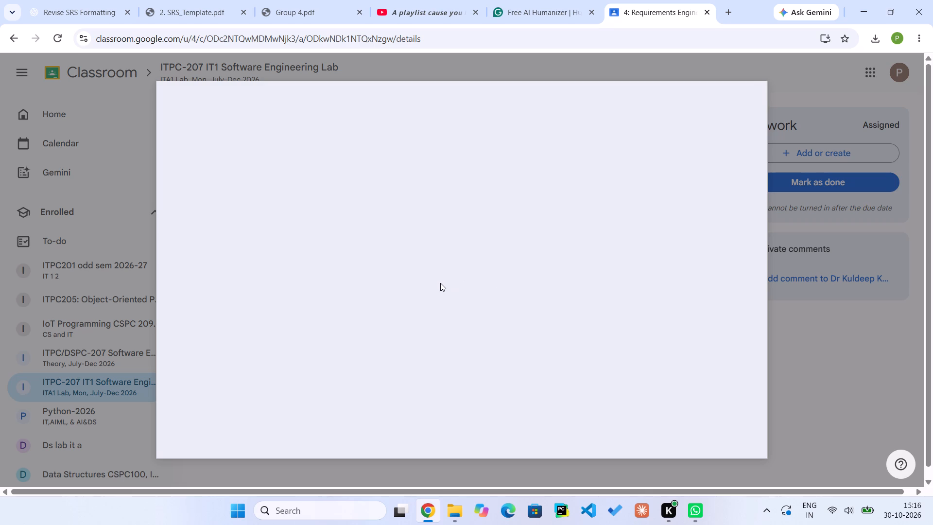
pyautogui.click(437, 280)
pyautogui.click(459, 336)
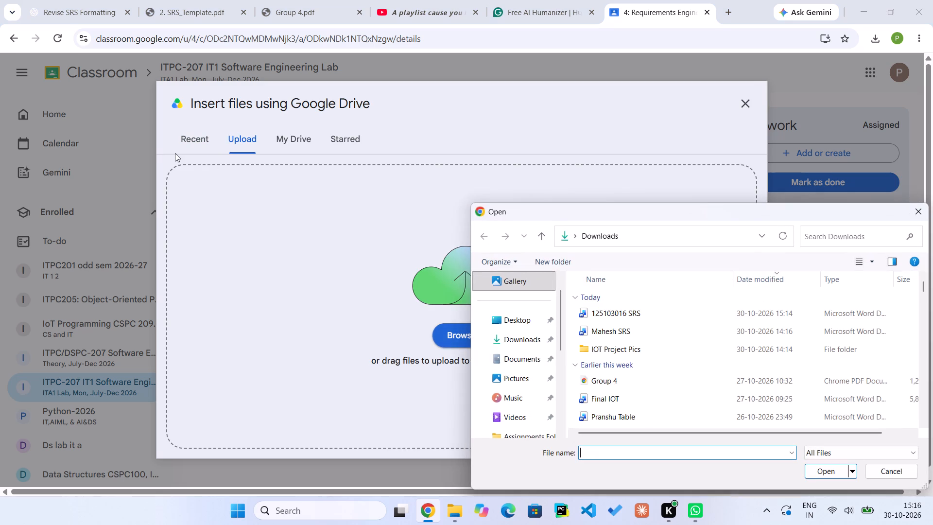
pyautogui.click(600, 315)
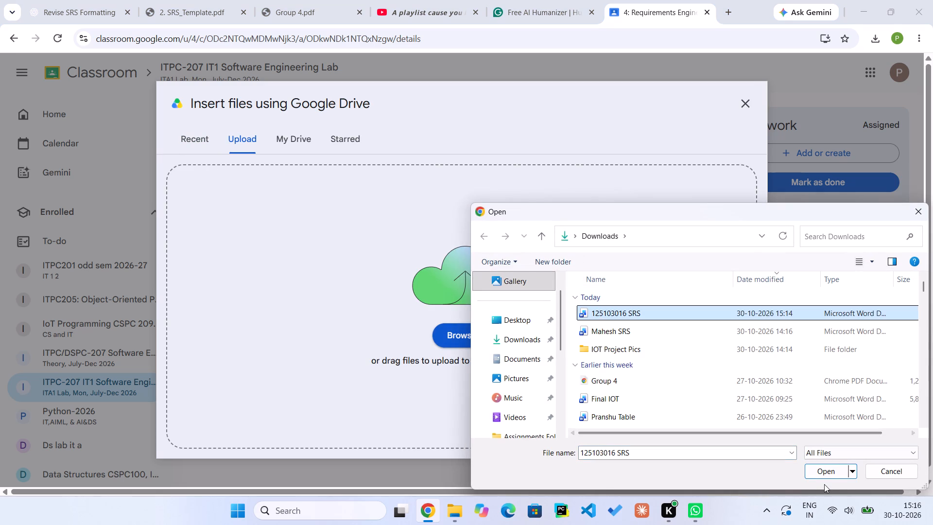
pyautogui.click(818, 473)
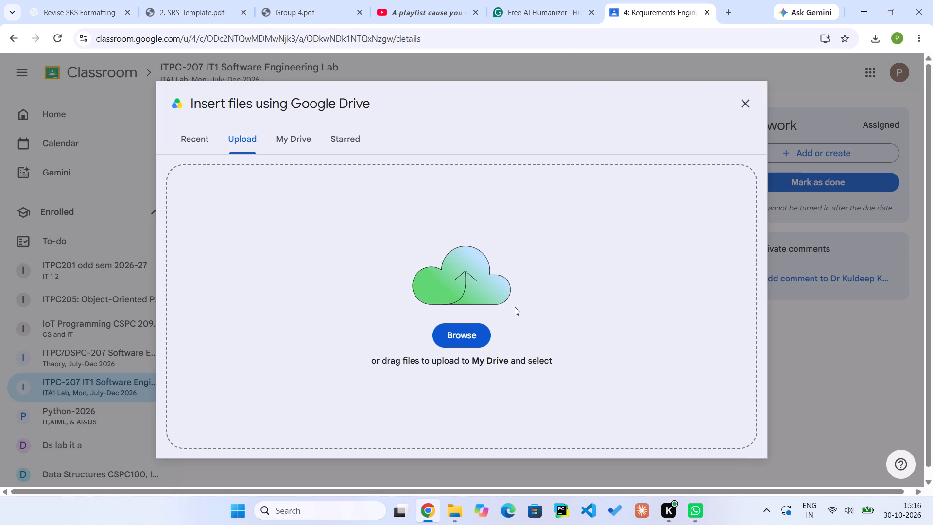
pyautogui.click(444, 330)
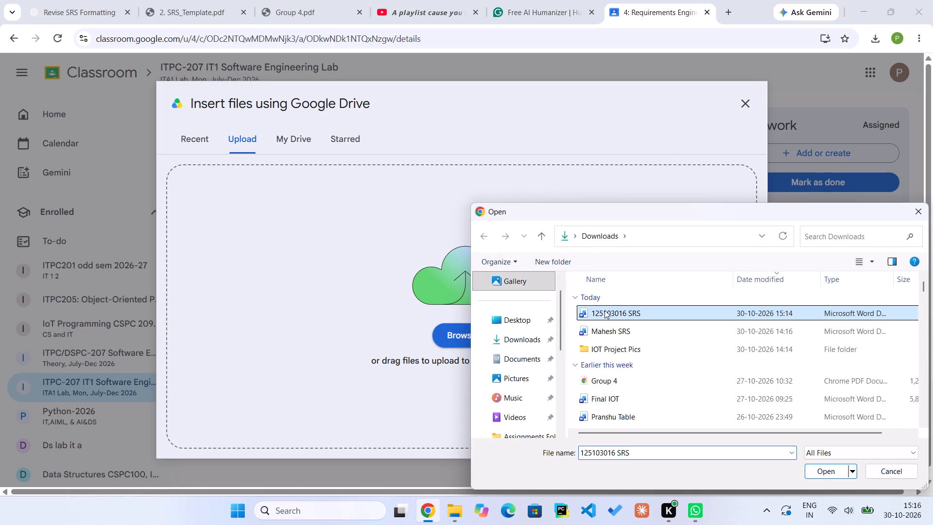
pyautogui.click(605, 310)
pyautogui.click(831, 472)
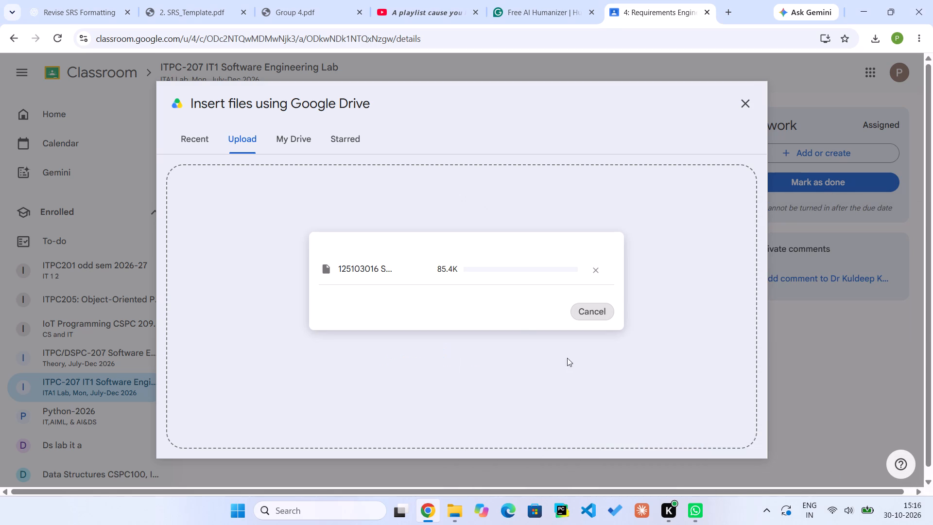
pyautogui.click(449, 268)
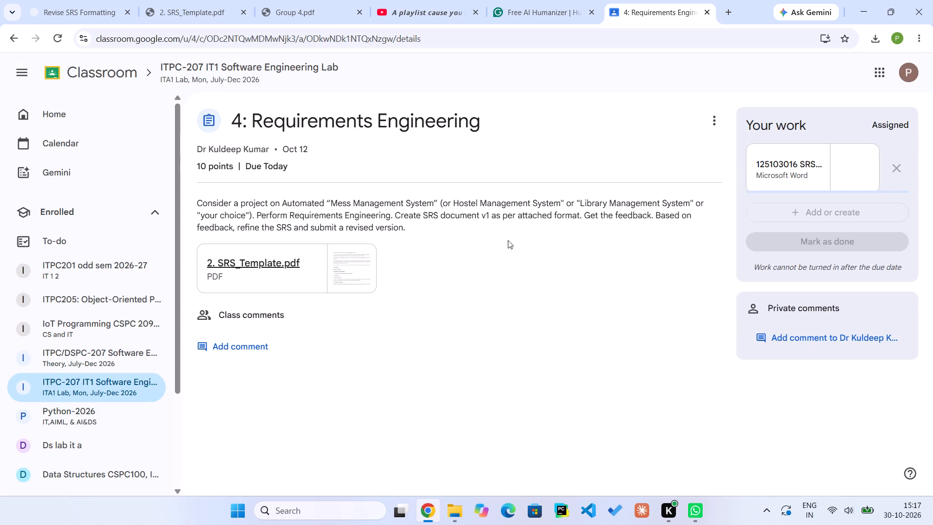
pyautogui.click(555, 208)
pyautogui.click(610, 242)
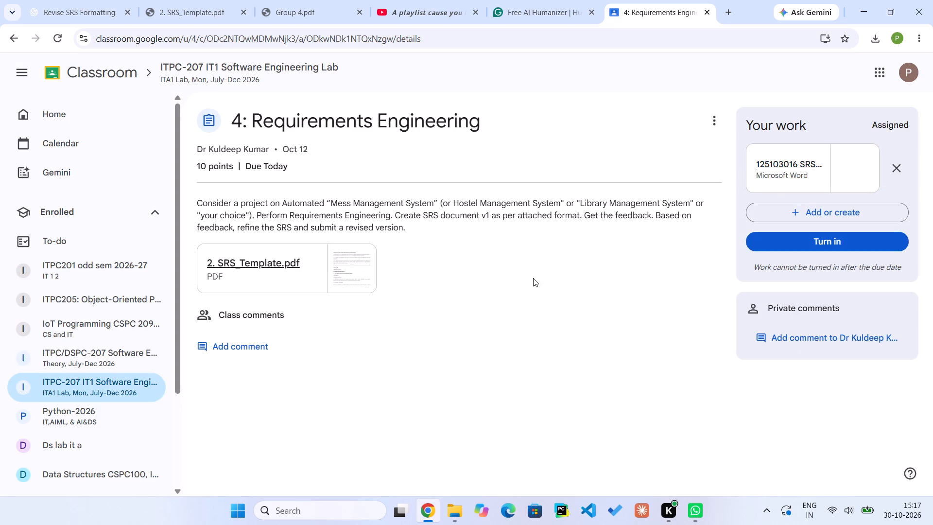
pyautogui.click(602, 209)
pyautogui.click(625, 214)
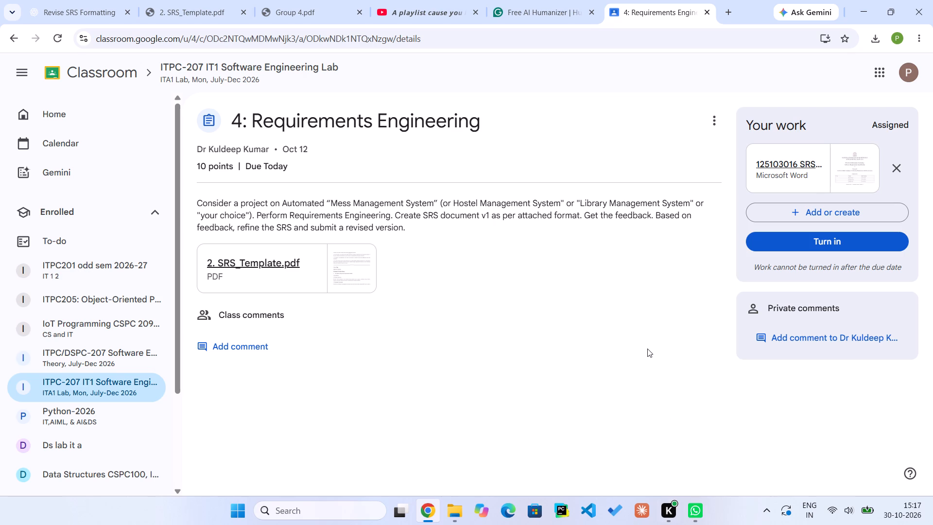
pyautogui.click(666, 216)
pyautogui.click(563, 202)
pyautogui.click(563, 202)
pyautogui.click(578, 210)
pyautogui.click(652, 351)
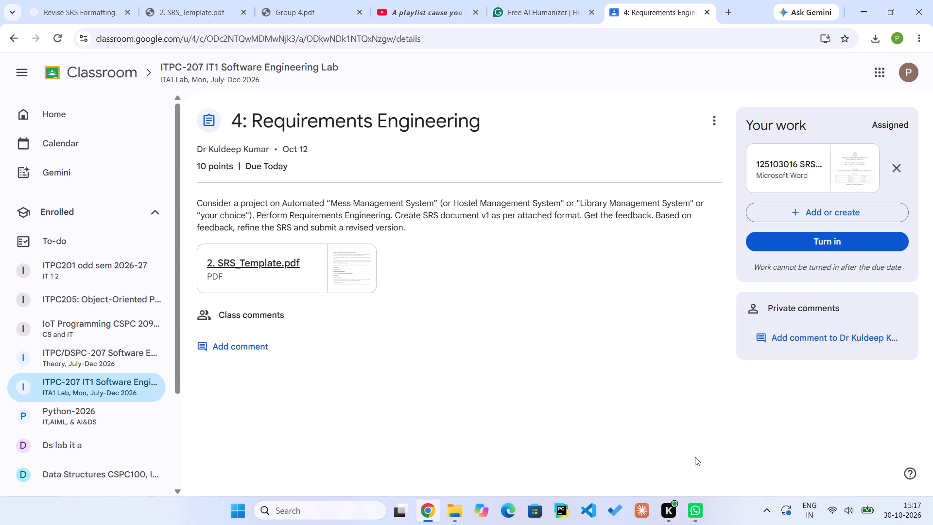
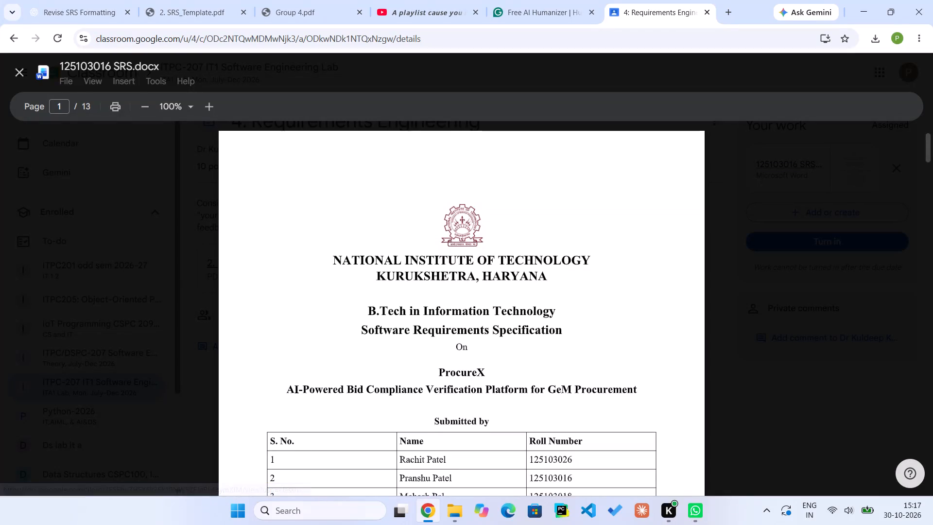
# Review the attached SRS document's preview from the cover page through the Introduction and definitions sections, and close the preview.
pyautogui.scroll(-3, 433, 324)
pyautogui.scroll(4, 433, 324)
pyautogui.scroll(-2, 433, 324)
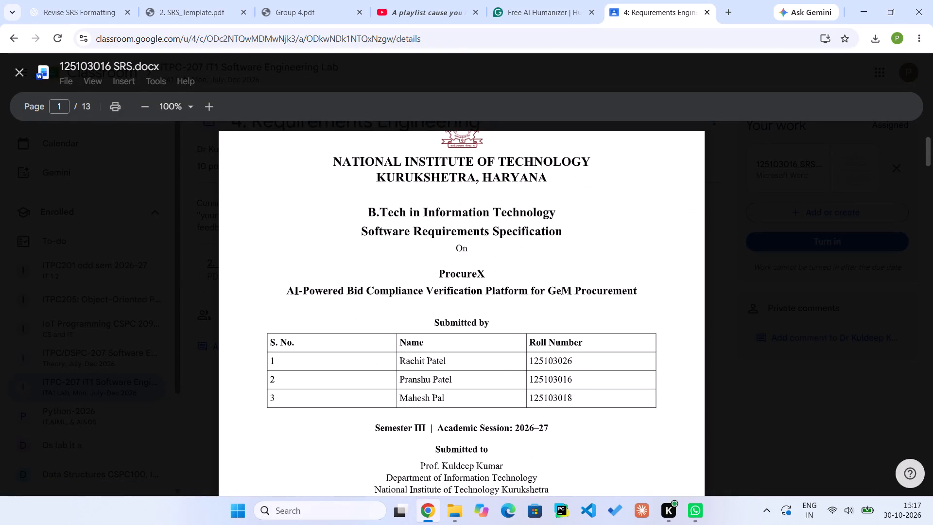
pyautogui.scroll(-2, 433, 324)
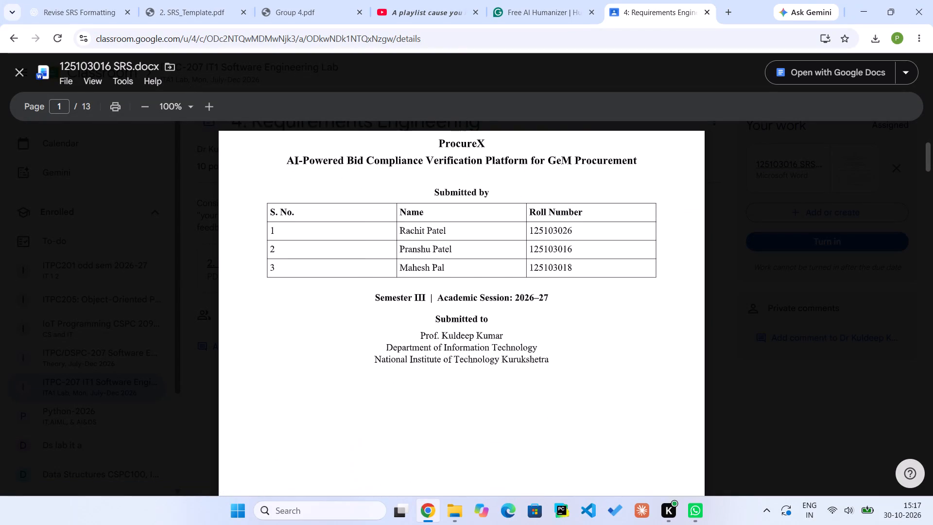
pyautogui.scroll(-2, 514, 301)
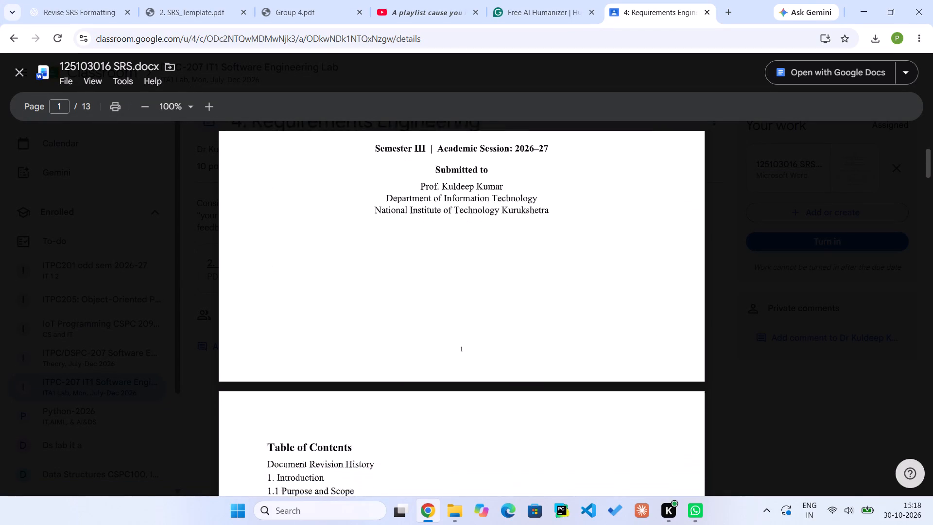
pyautogui.scroll(-11, 514, 301)
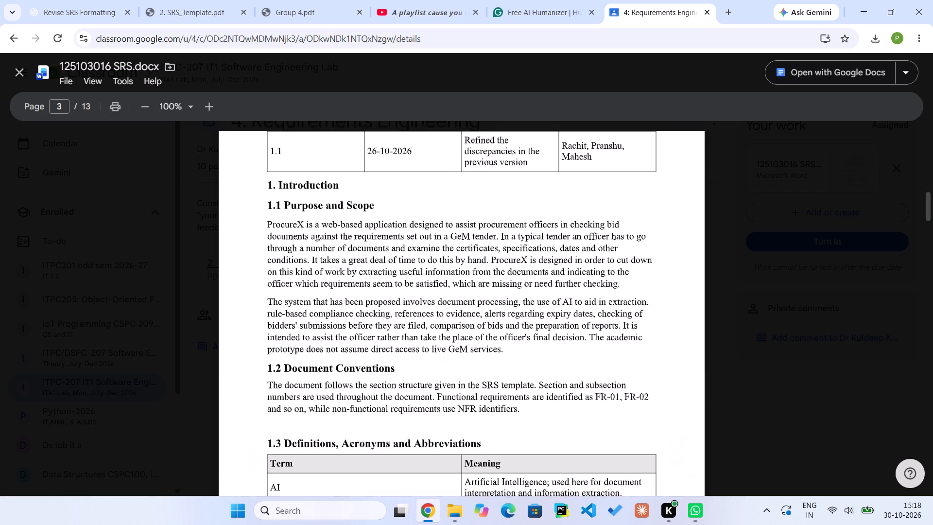
pyautogui.scroll(2, 514, 301)
pyautogui.scroll(-9, 514, 301)
pyautogui.scroll(1, 514, 301)
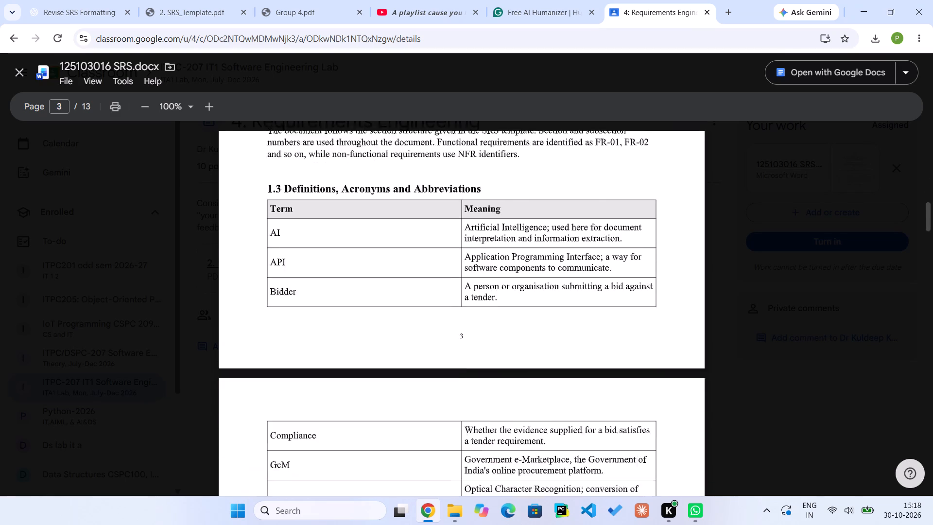
pyautogui.scroll(3, 514, 301)
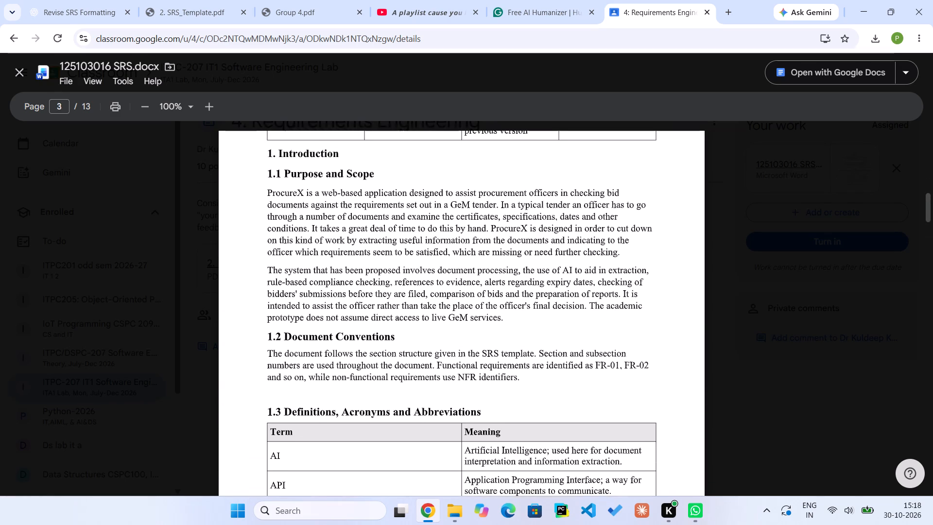
pyautogui.click(486, 252)
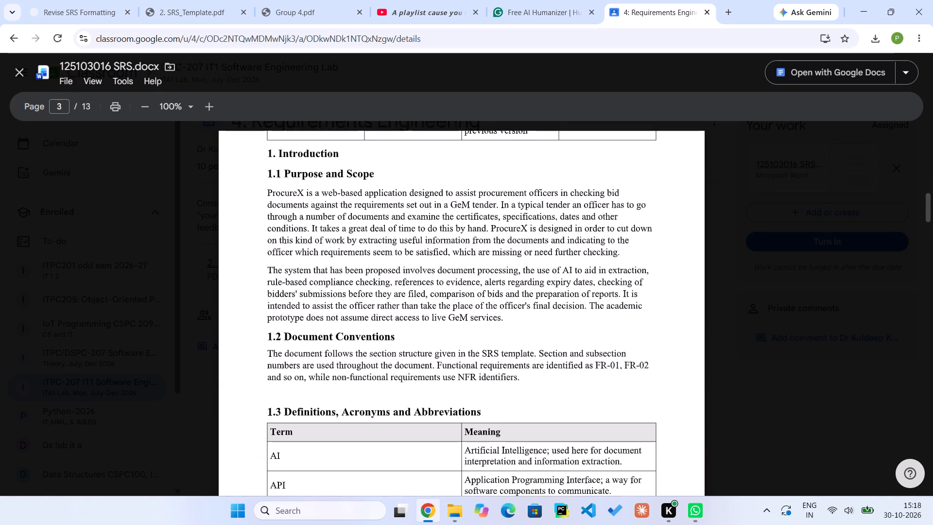
pyautogui.click(472, 220)
pyautogui.click(536, 227)
pyautogui.scroll(-1, 536, 227)
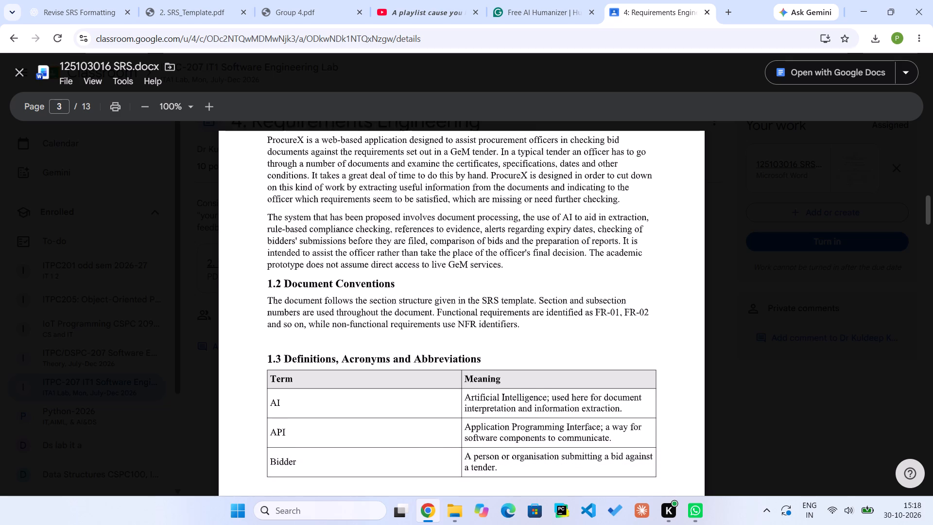
pyautogui.click(505, 332)
pyautogui.click(522, 324)
pyautogui.click(828, 285)
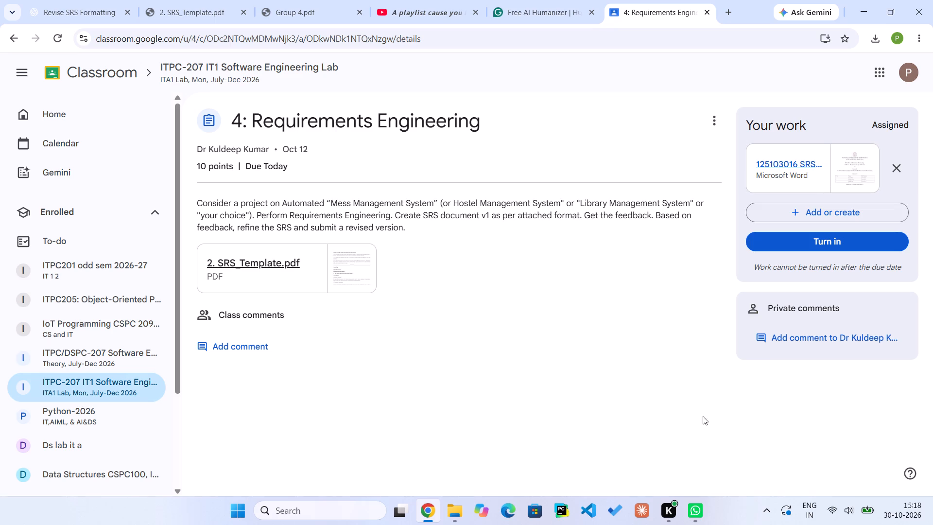
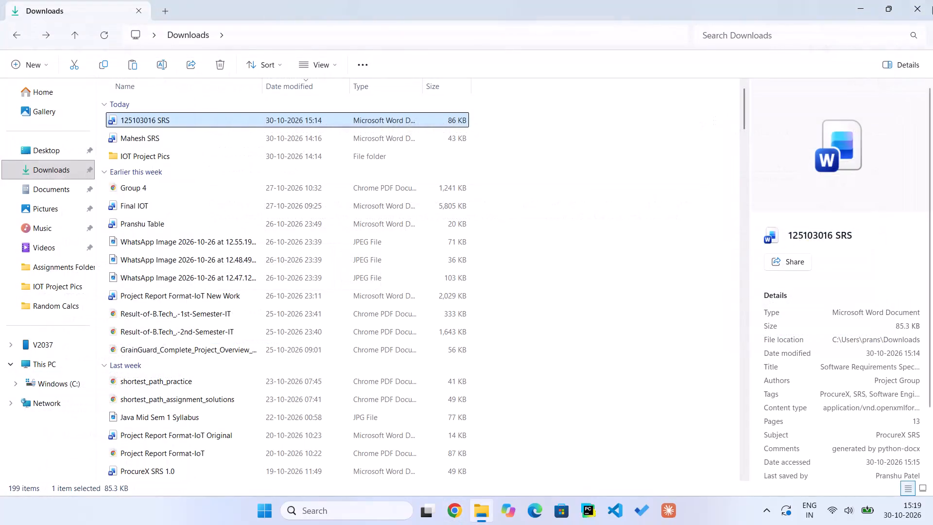
# Close the Downloads folder window.
pyautogui.click(932, 0)
pyautogui.hotkey('ctrl', 'w')
pyautogui.hotkey('alt', 'Tab')
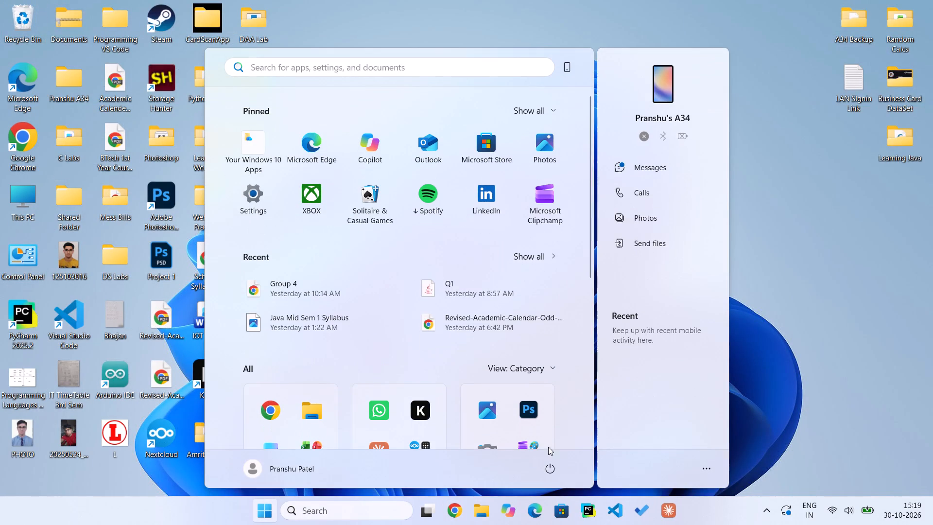
# Open the computer's power options.
pyautogui.click(542, 469)
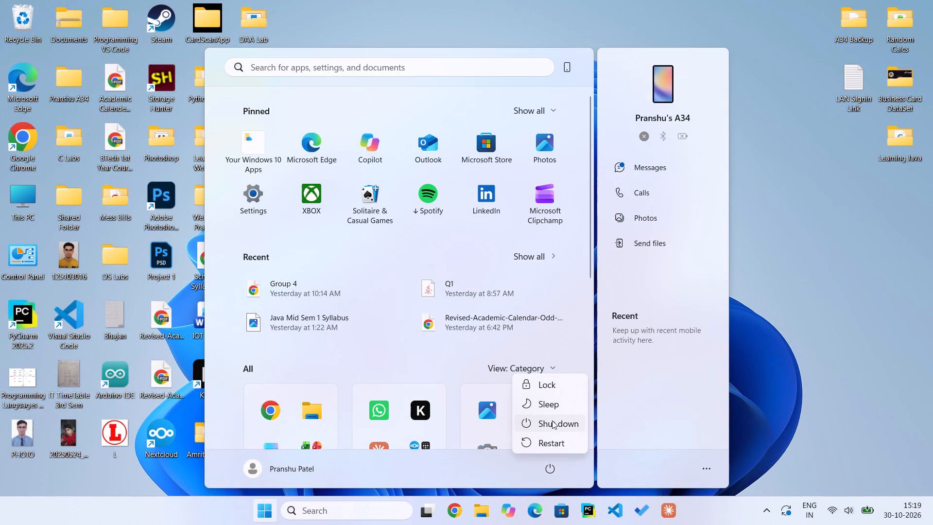